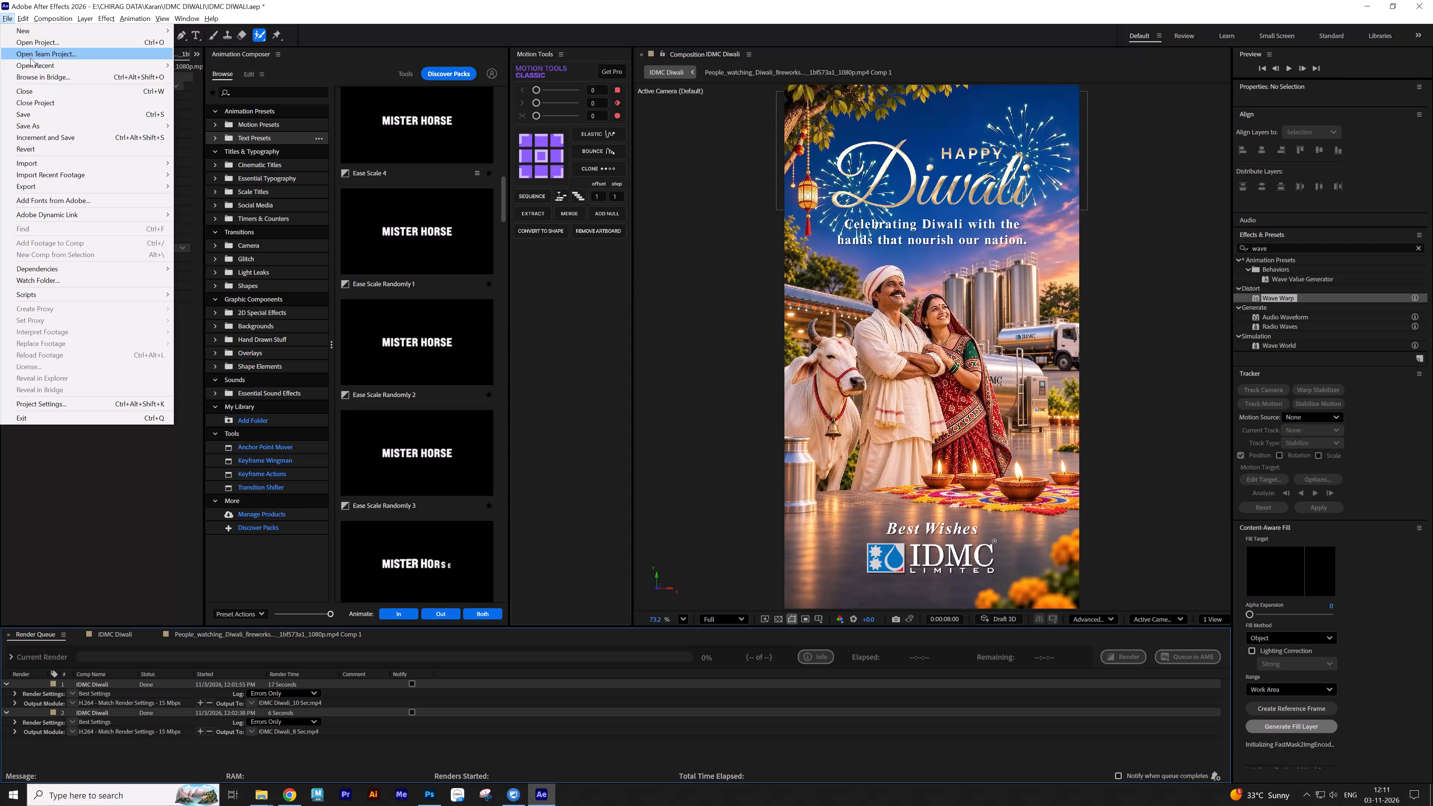
Open the recent project NDDB_IDF_2026_v6.aep, saving the changes to IDMC DIWALI.aep.
left_click(35, 64)
left_click(280, 80)
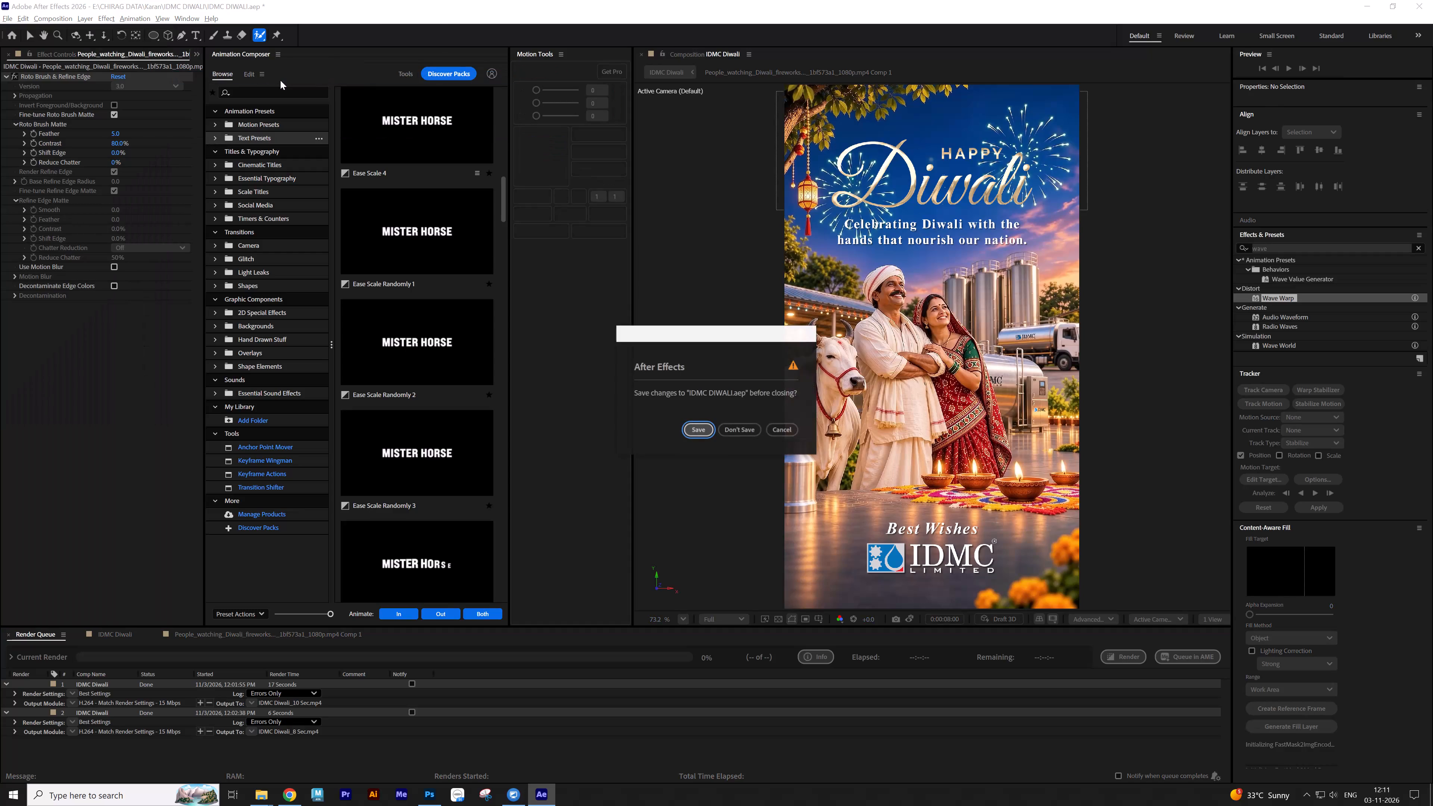
left_click(704, 436)
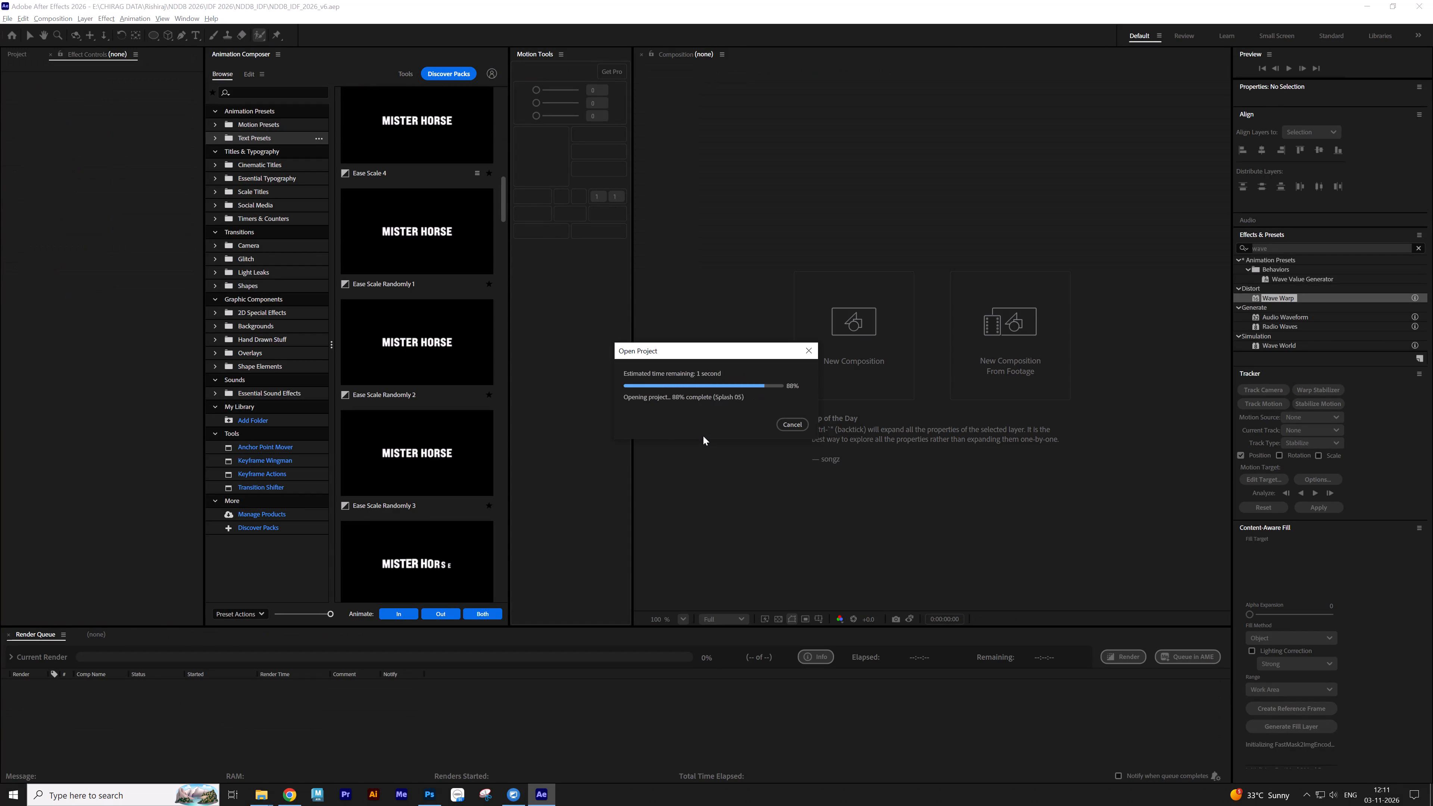
left_click(855, 486)
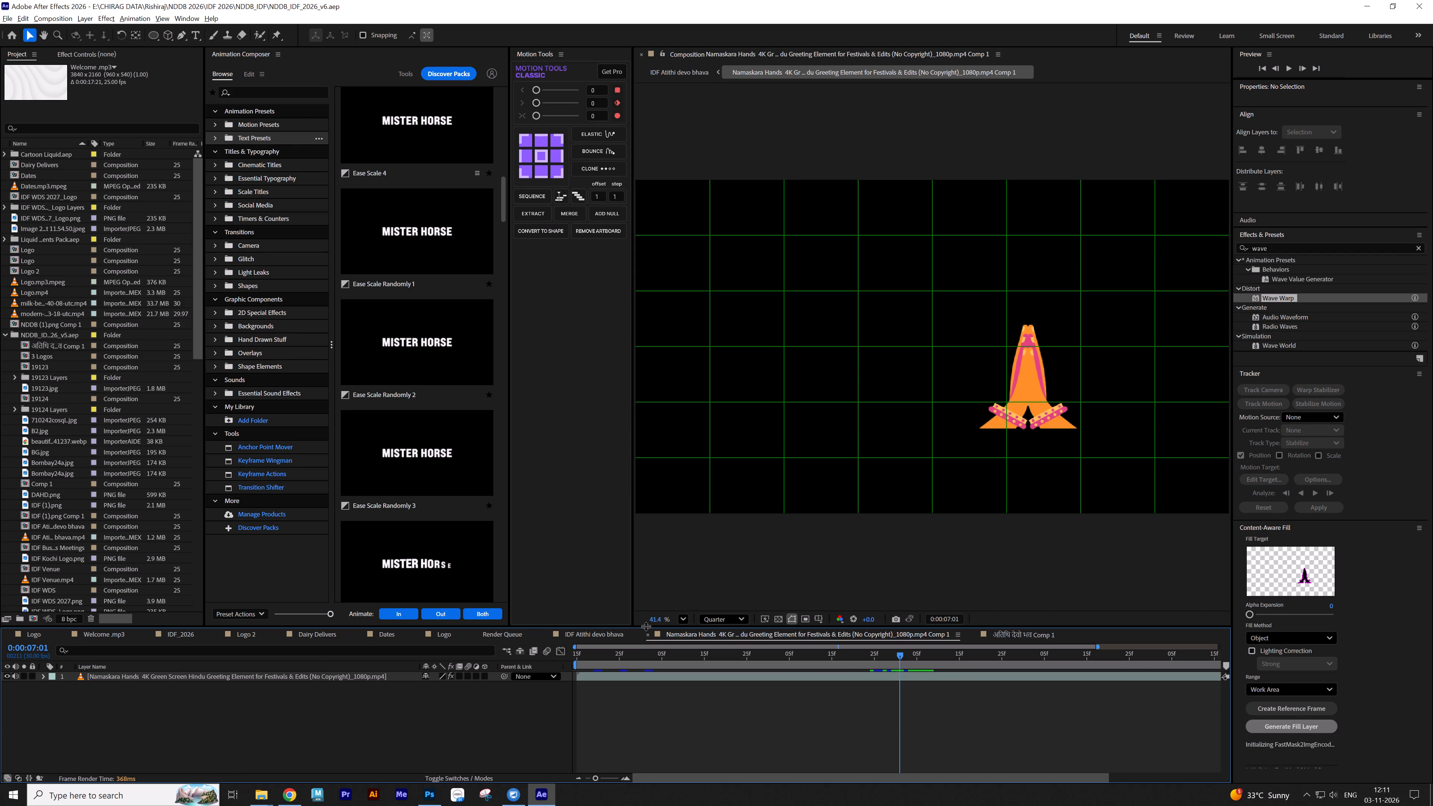
Examine the Logo and Welcome.mp3 compositions, including the venue line in the Welcome.mp3 layout.
left_click(489, 707)
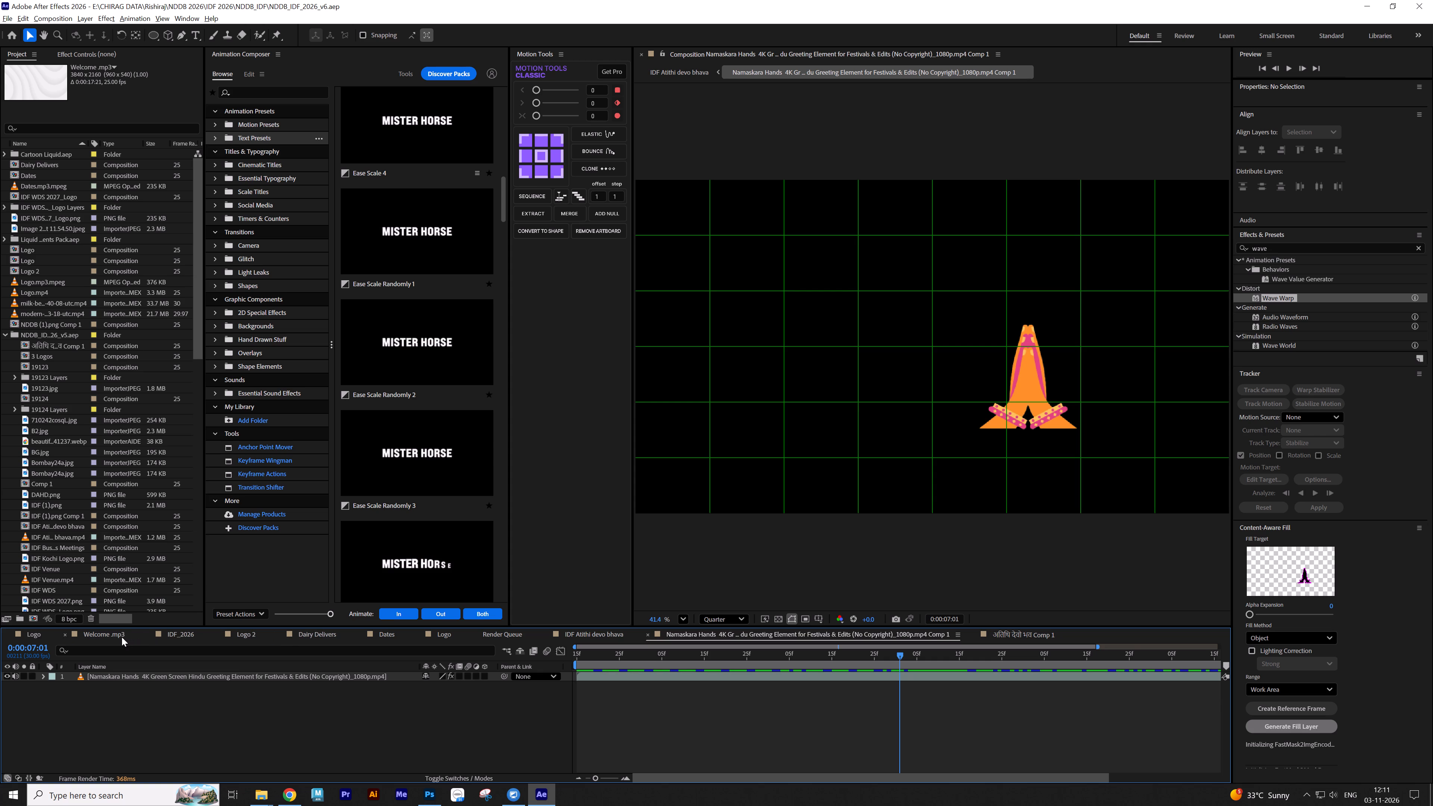
left_click(444, 638)
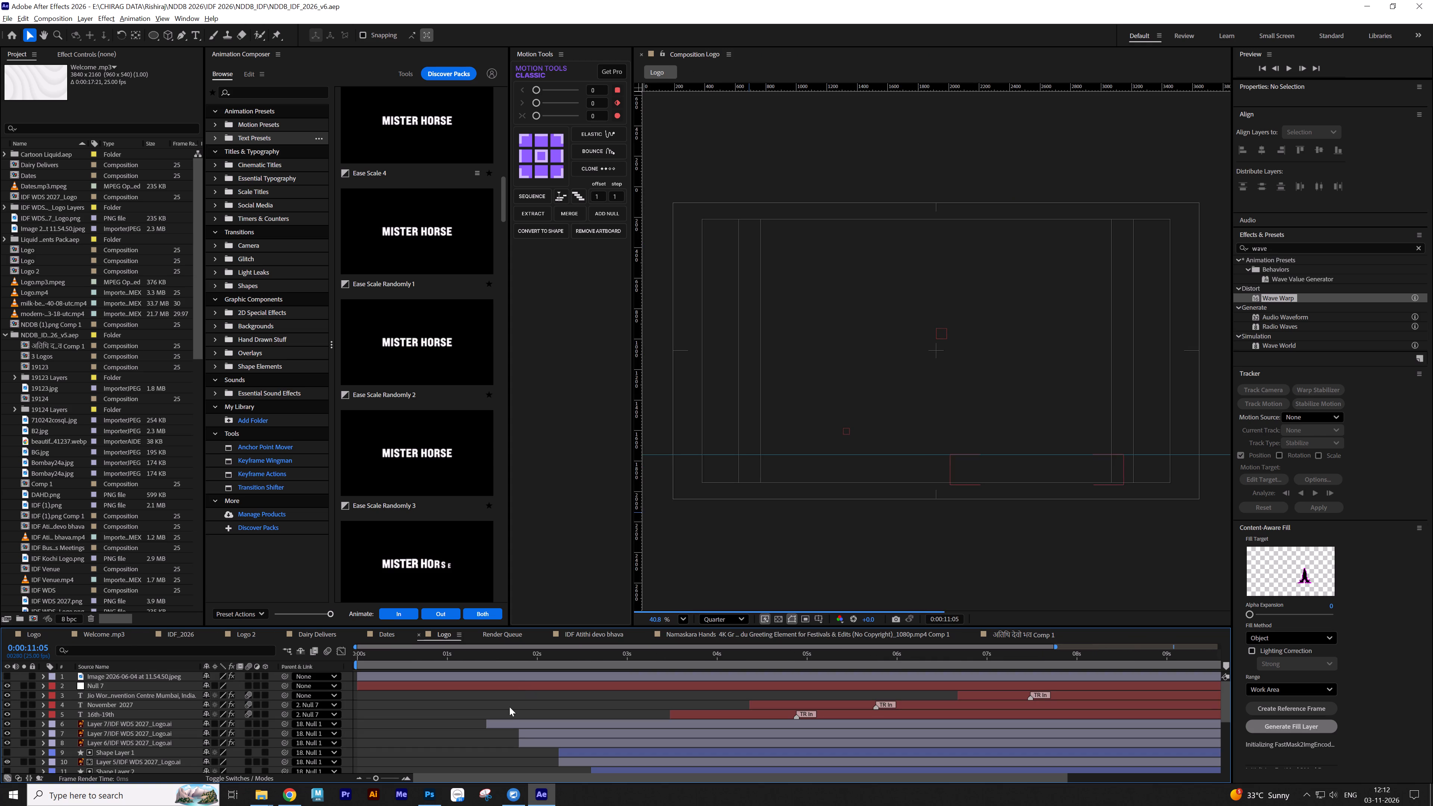
left_click(501, 709)
left_click(105, 634)
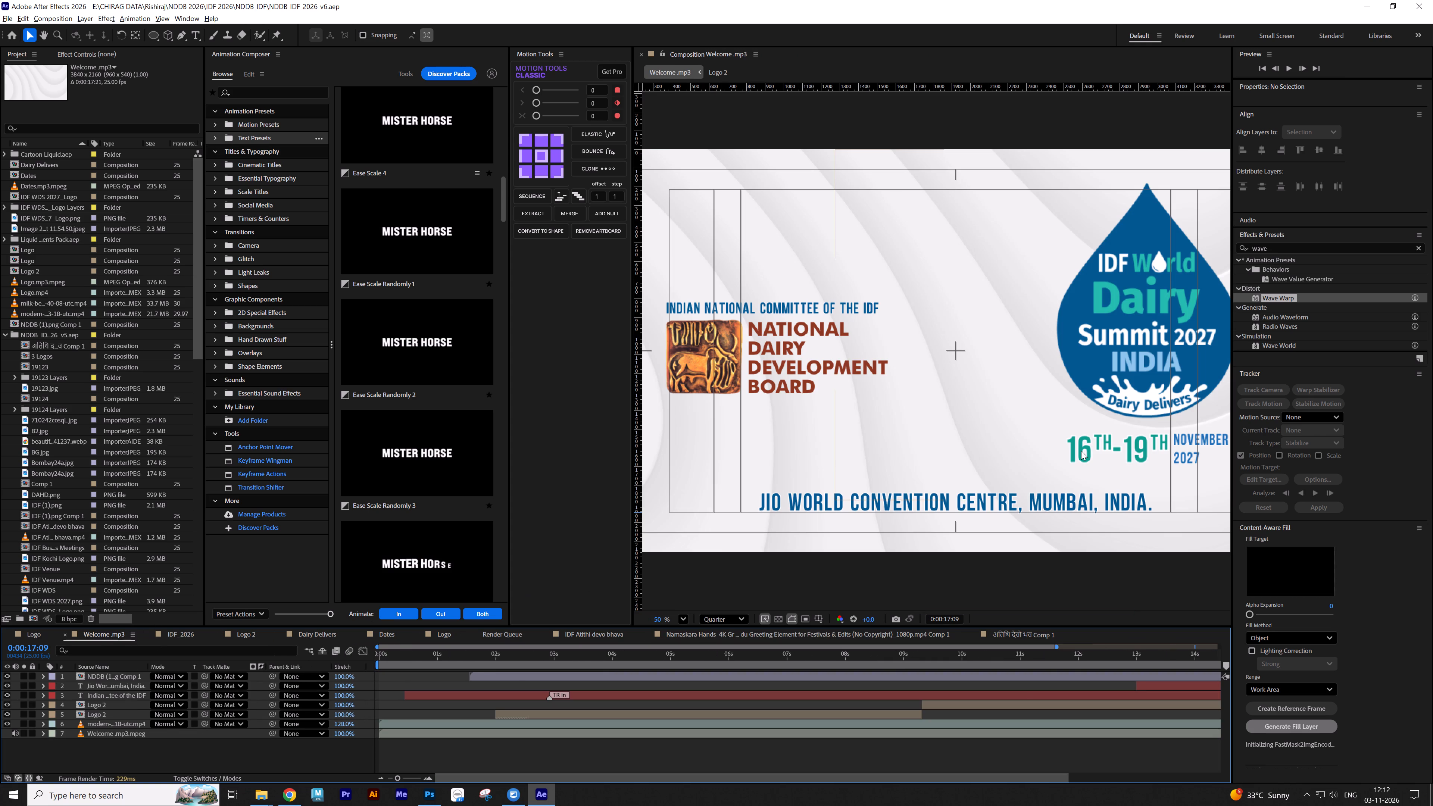
scroll(976, 498, "down", 3)
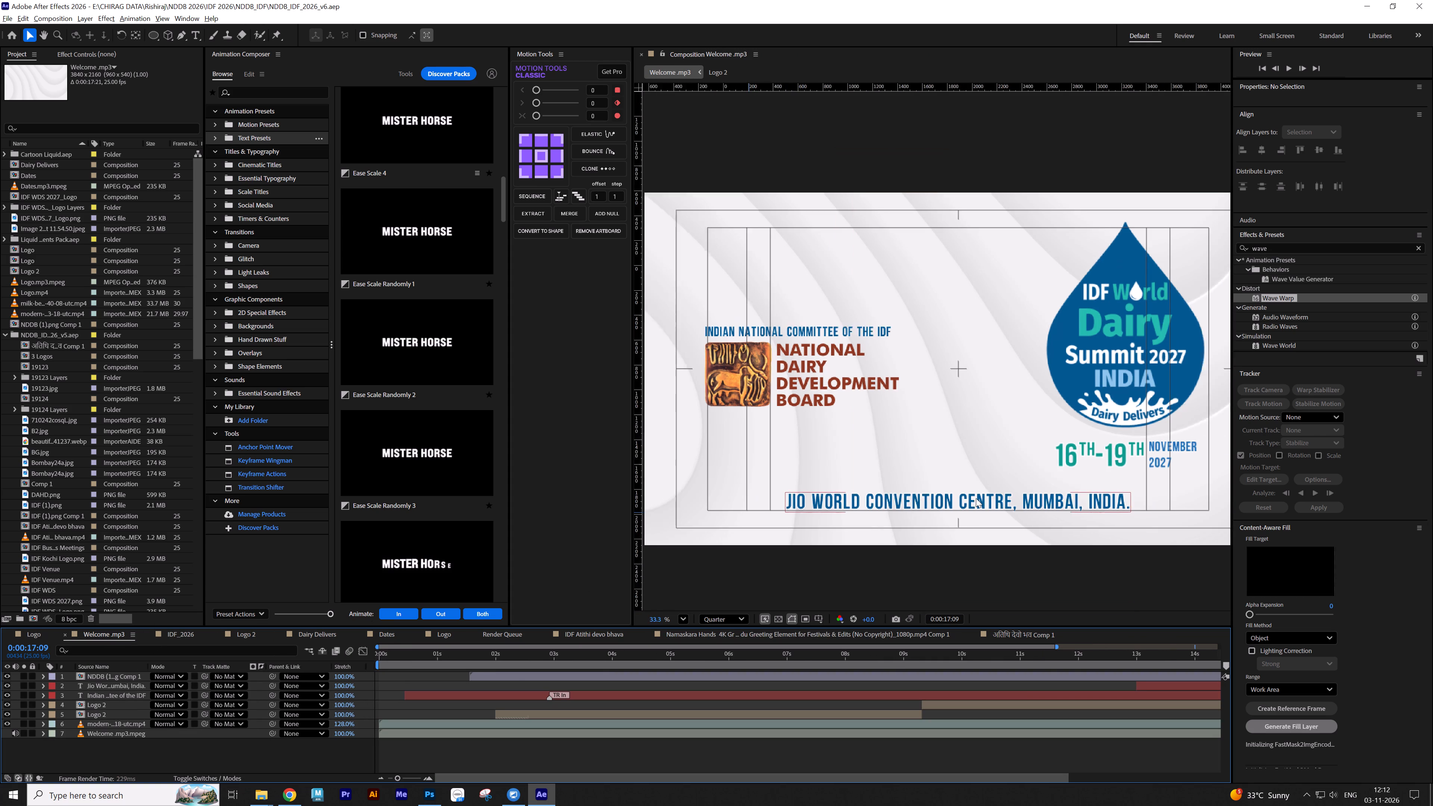
scroll(976, 498, "down", 2)
middle_click_drag(1012, 510, 915, 506)
double_click(905, 497)
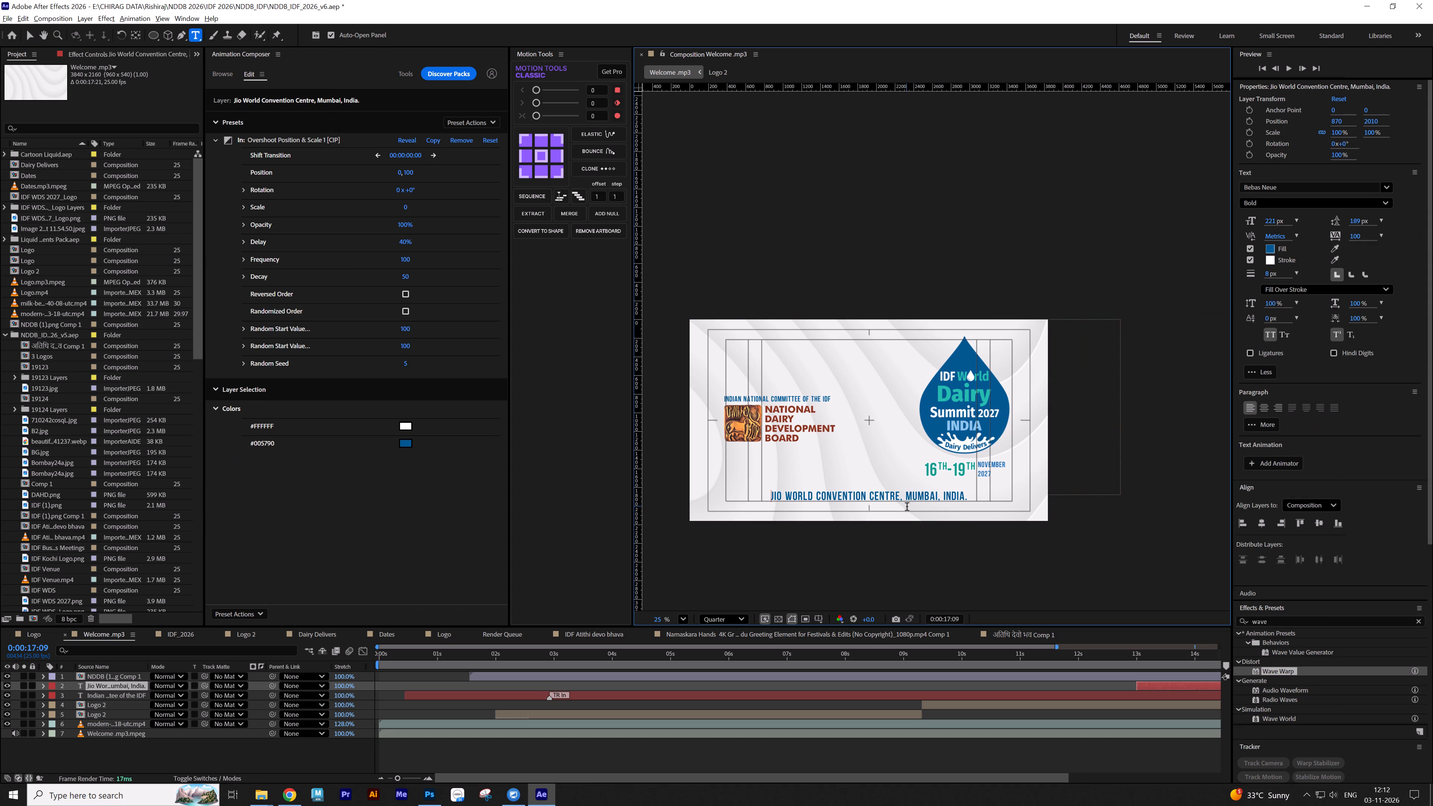
left_click(416, 744)
Locate the Welcome.mp3 composition in the project, duplicate it and open the copy's timeline.
right_click_drag(95, 633, 89, 637)
left_click(174, 478)
left_click(174, 471)
key("ctrl+d")
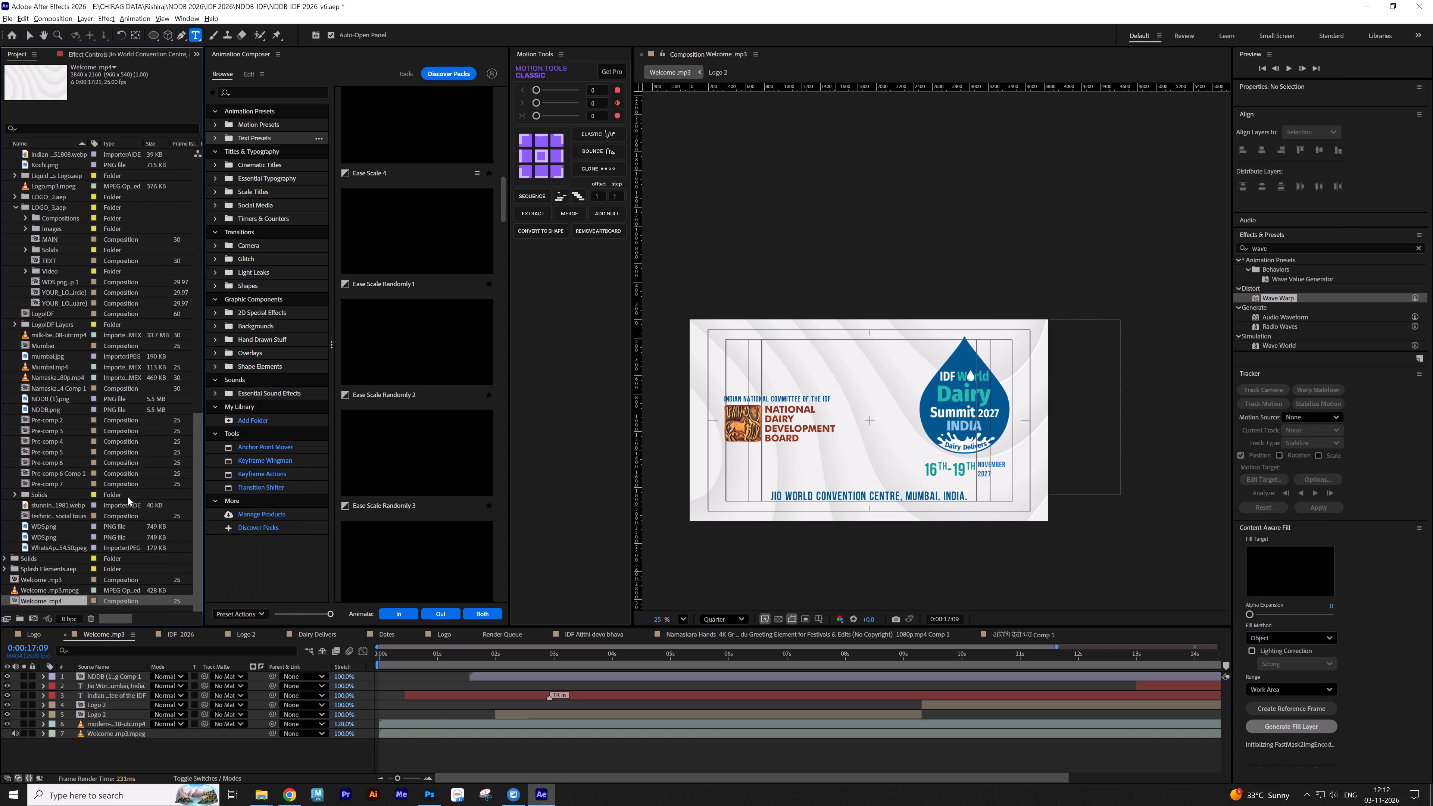
double_click(49, 599)
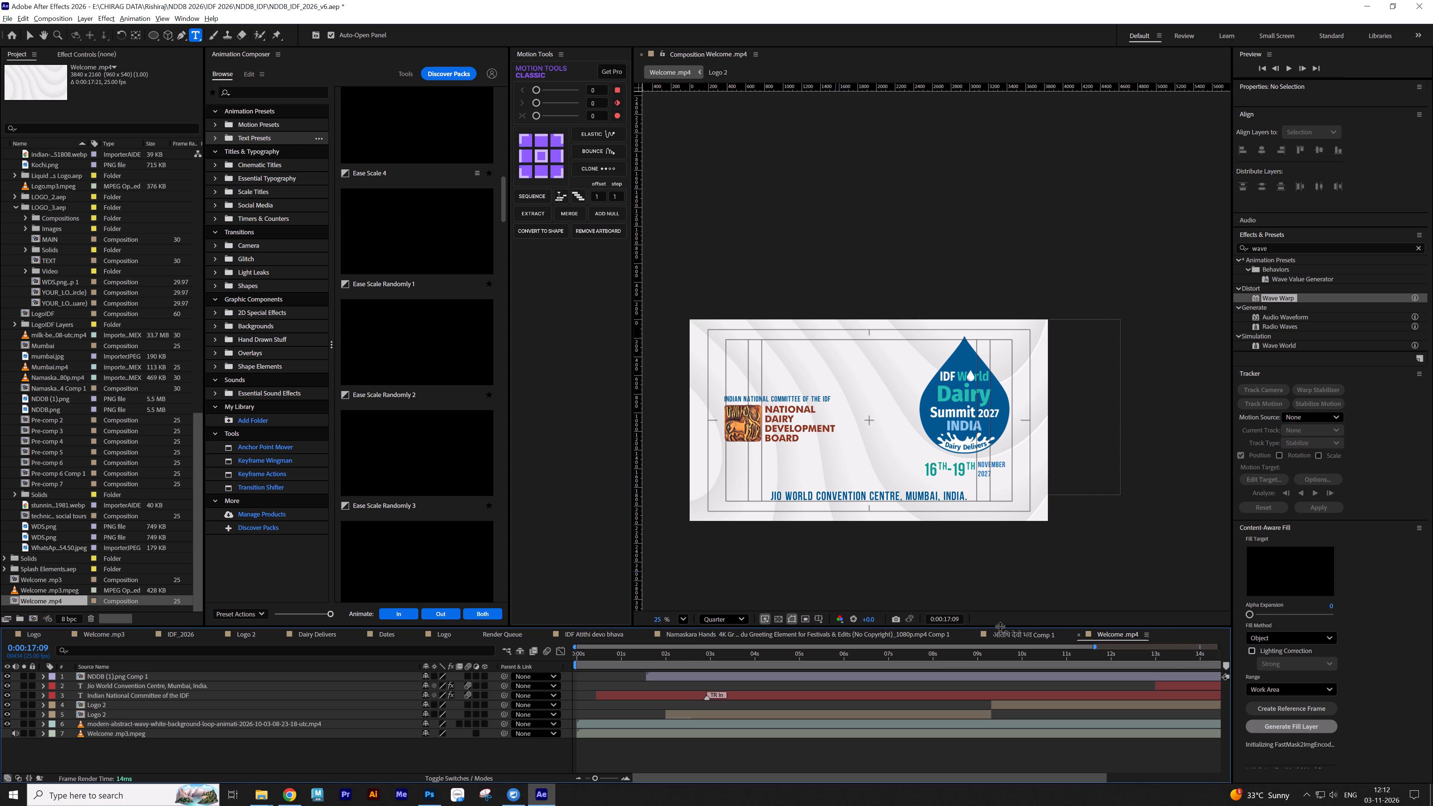
Close the Hindi-titled, Namaskara Hands and IDF Atithi devo bhava timelines, and place the Render Queue after Welcome.mp4.
left_click(977, 638)
left_click(647, 635)
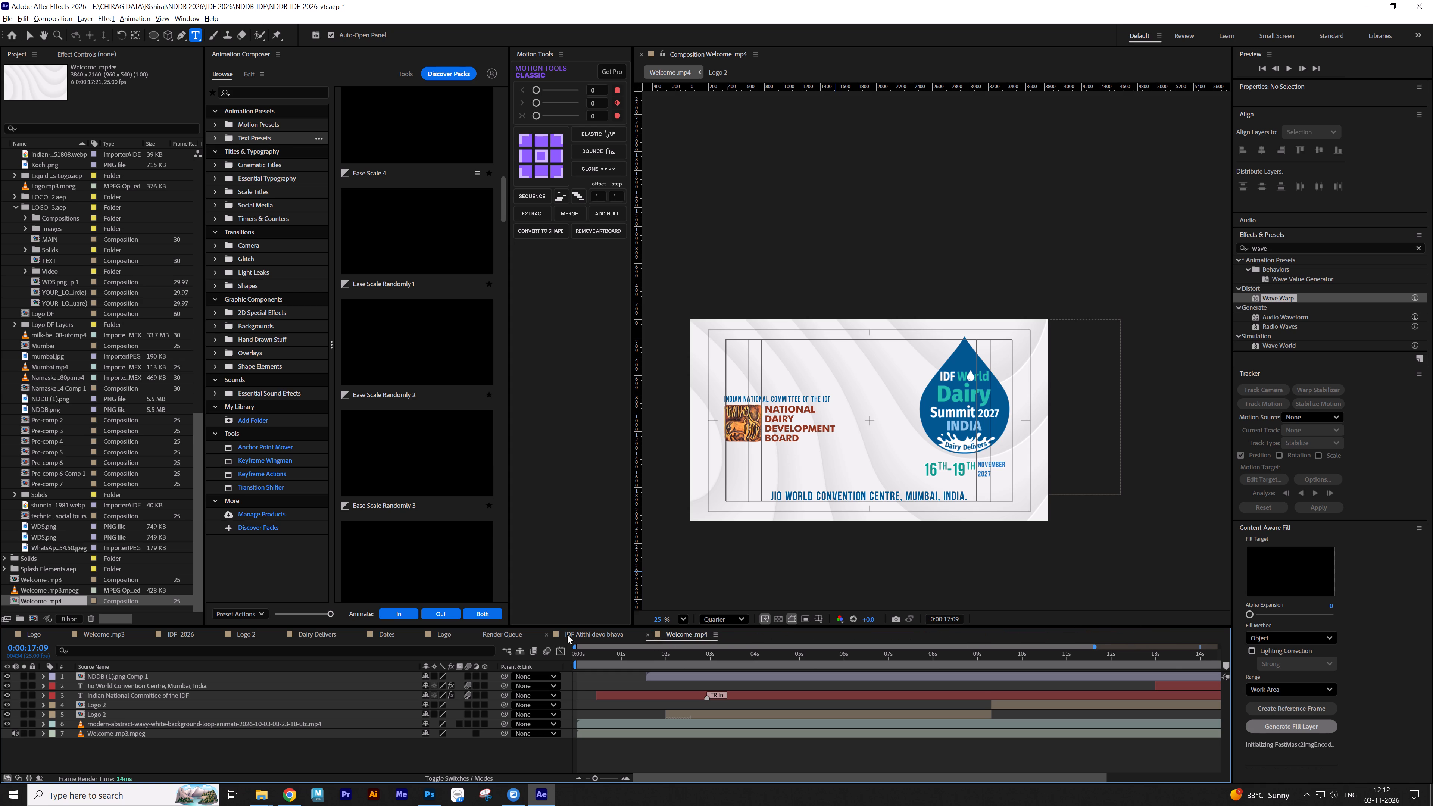
left_click(546, 636)
left_click_drag(504, 634, 605, 634)
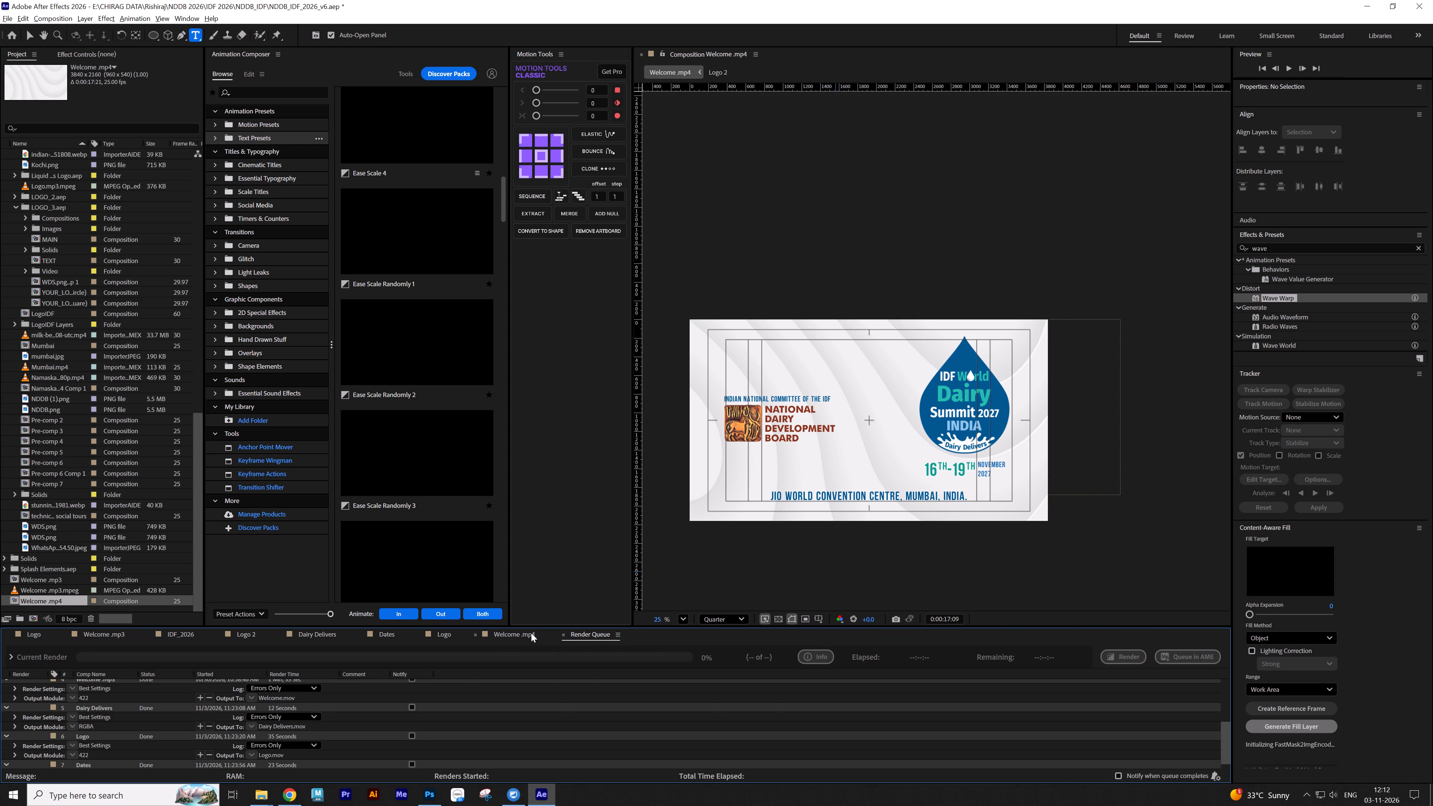
Rename the duplicated Welcome.mp4 composition as Atithi in its composition settings.
left_click(507, 633)
key("ctrl+k")
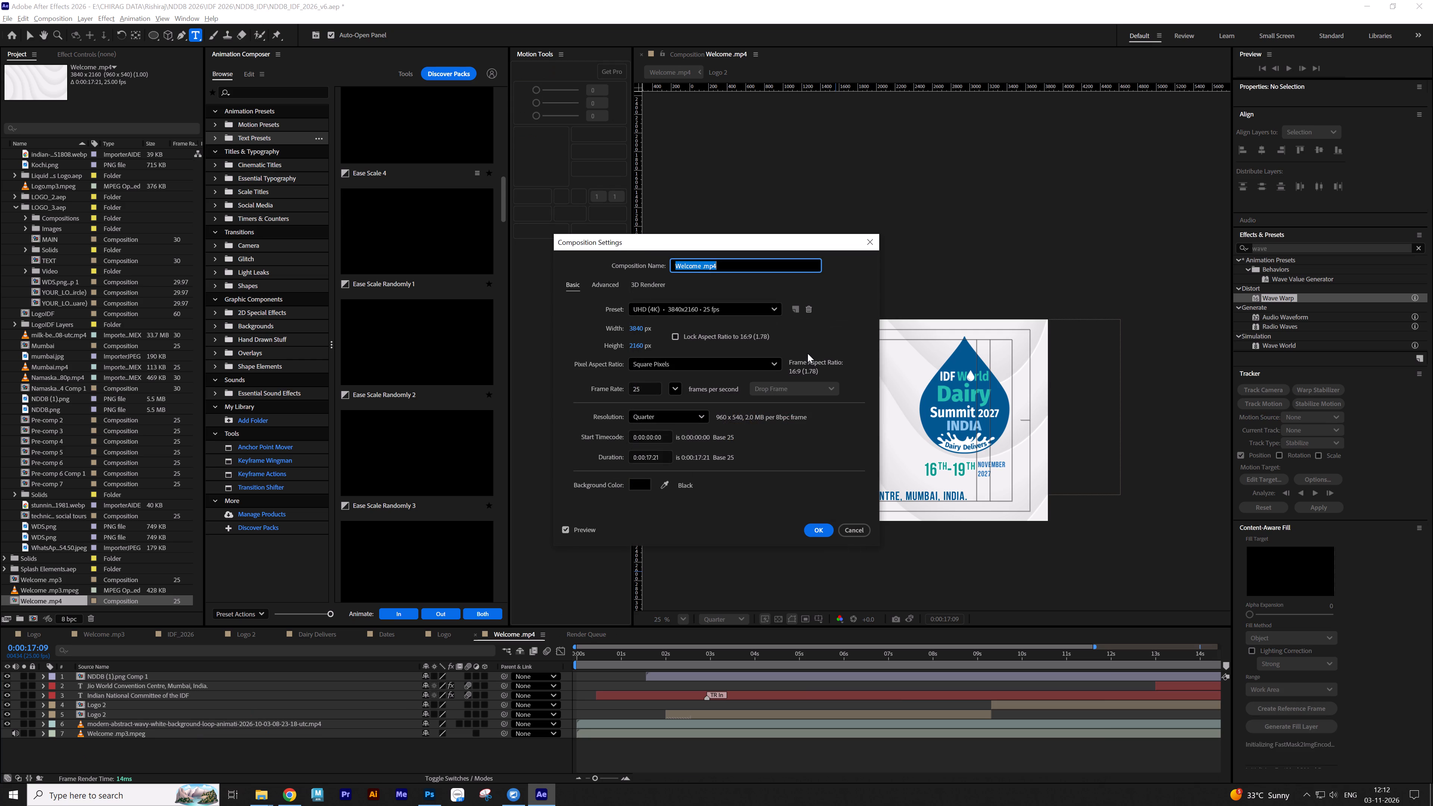
left_click(726, 266)
key("BackSpace")
key("BackSpace")
key("BackSpace")
key("BackSpace")
key("BackSpace")
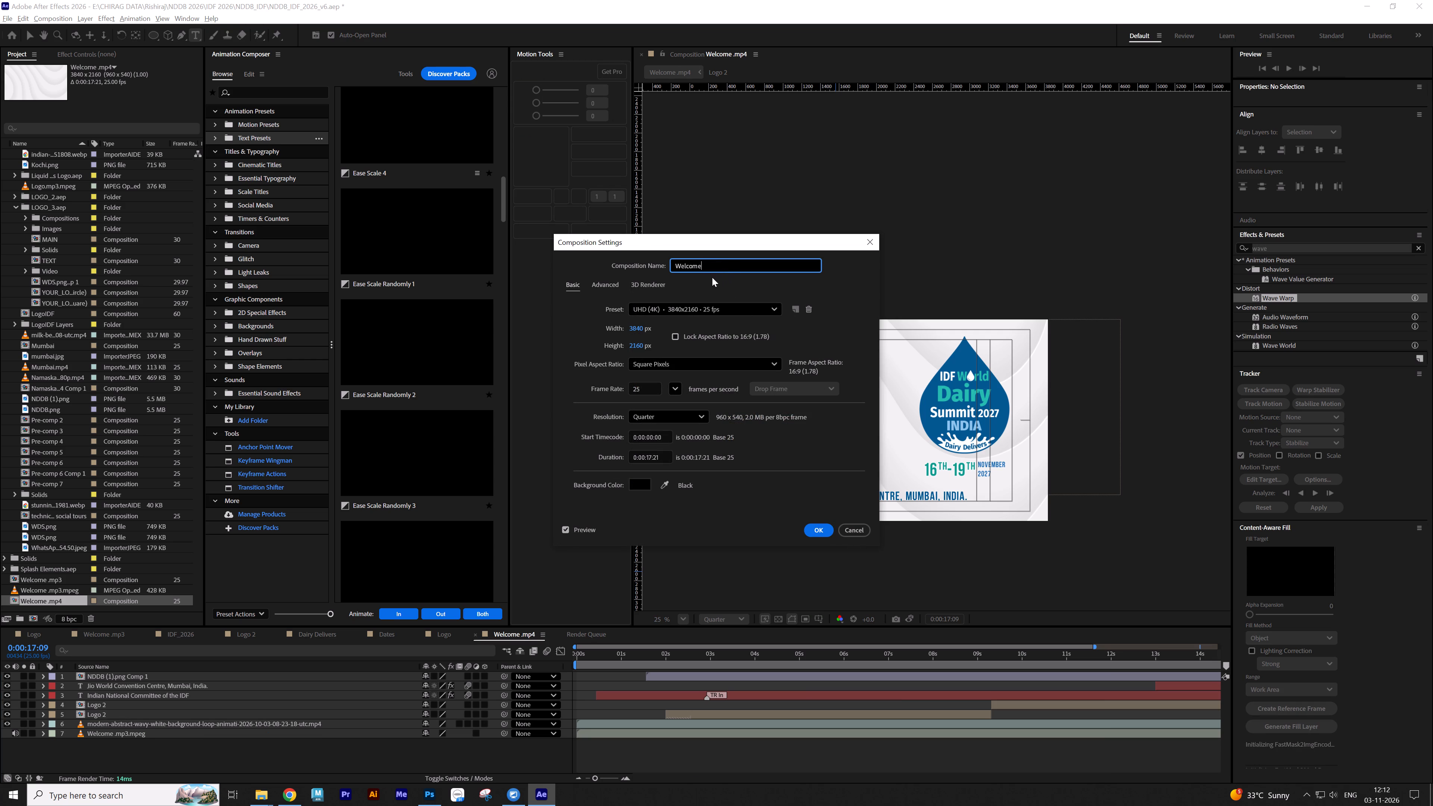
left_click_drag(709, 266, 634, 266)
type("Ati")
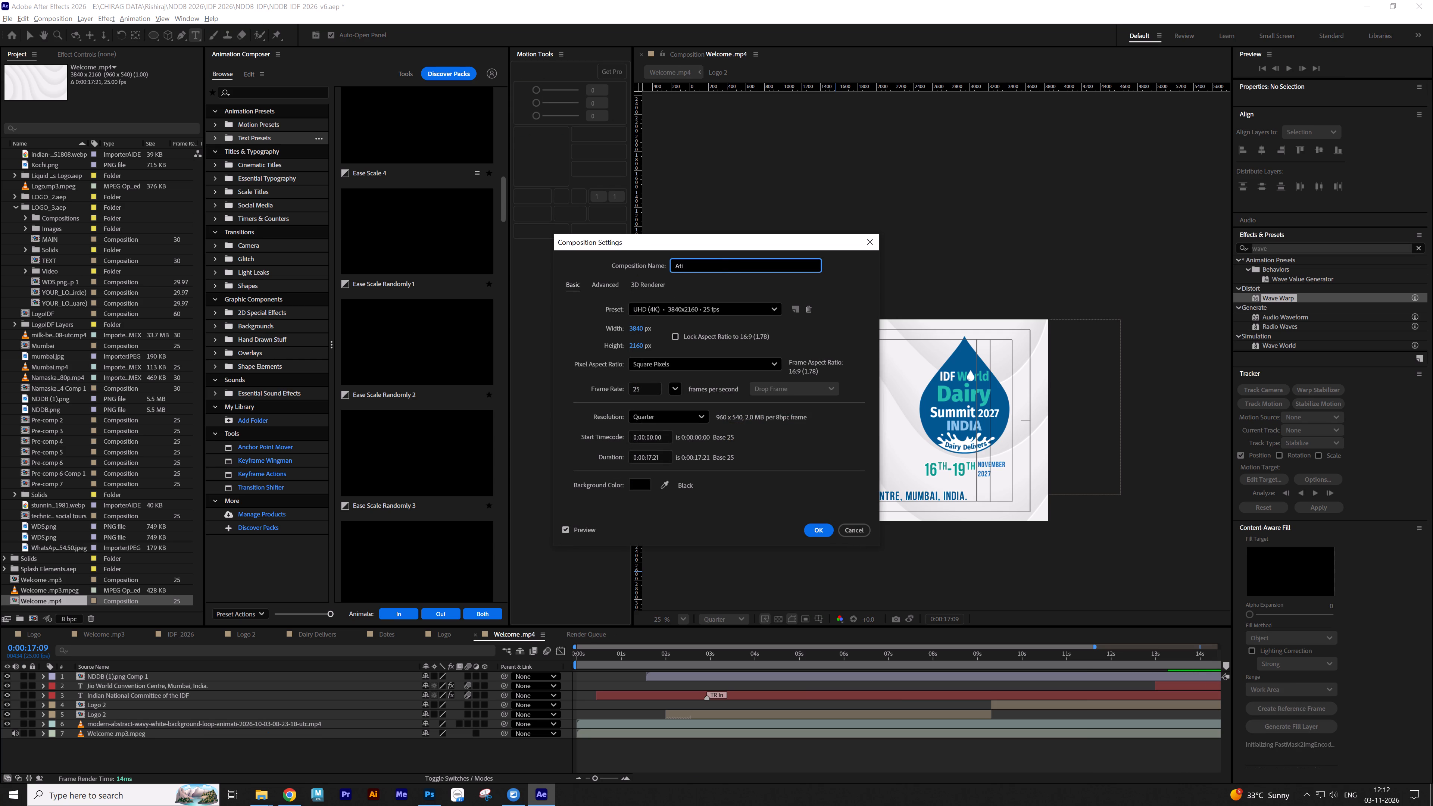
type("thi")
key("space")
left_click(815, 530)
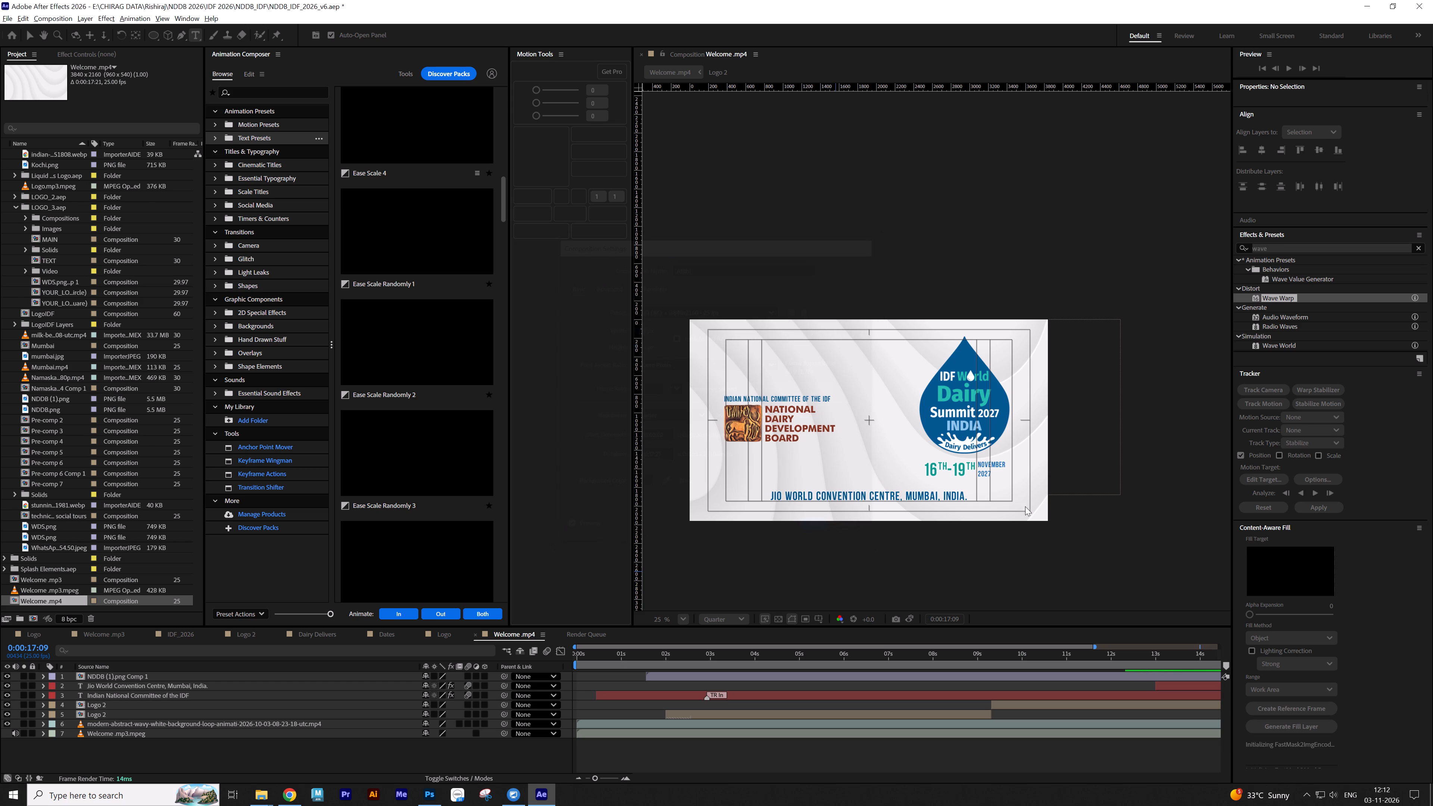
Break the venue text into two lines, removing the comma after "Centre" and starting the second line at "Mumbai, India.".
left_click(1031, 509)
key("ctrl+z")
key("v")
left_click(908, 497)
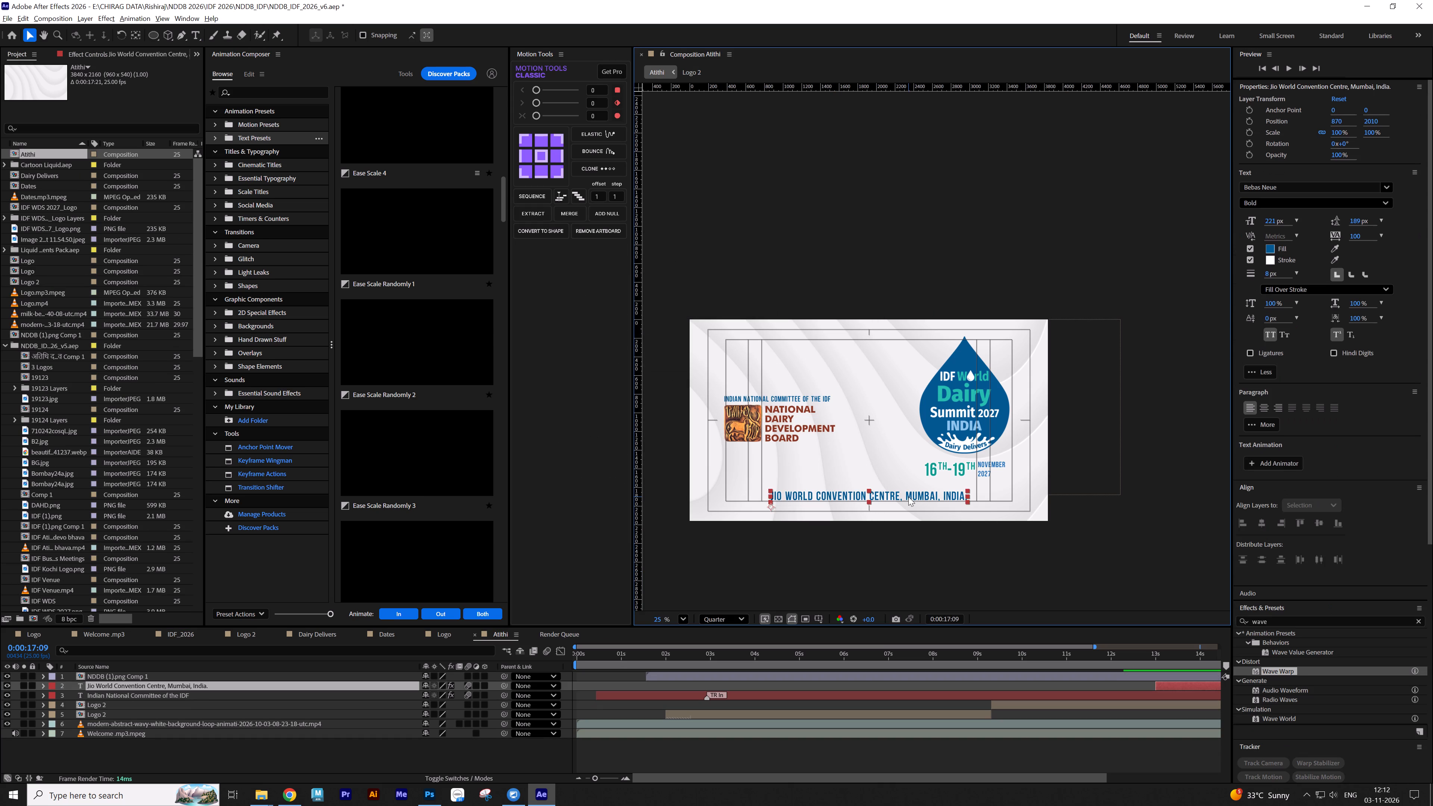
left_click(908, 497)
left_click(905, 497)
left_click(906, 499)
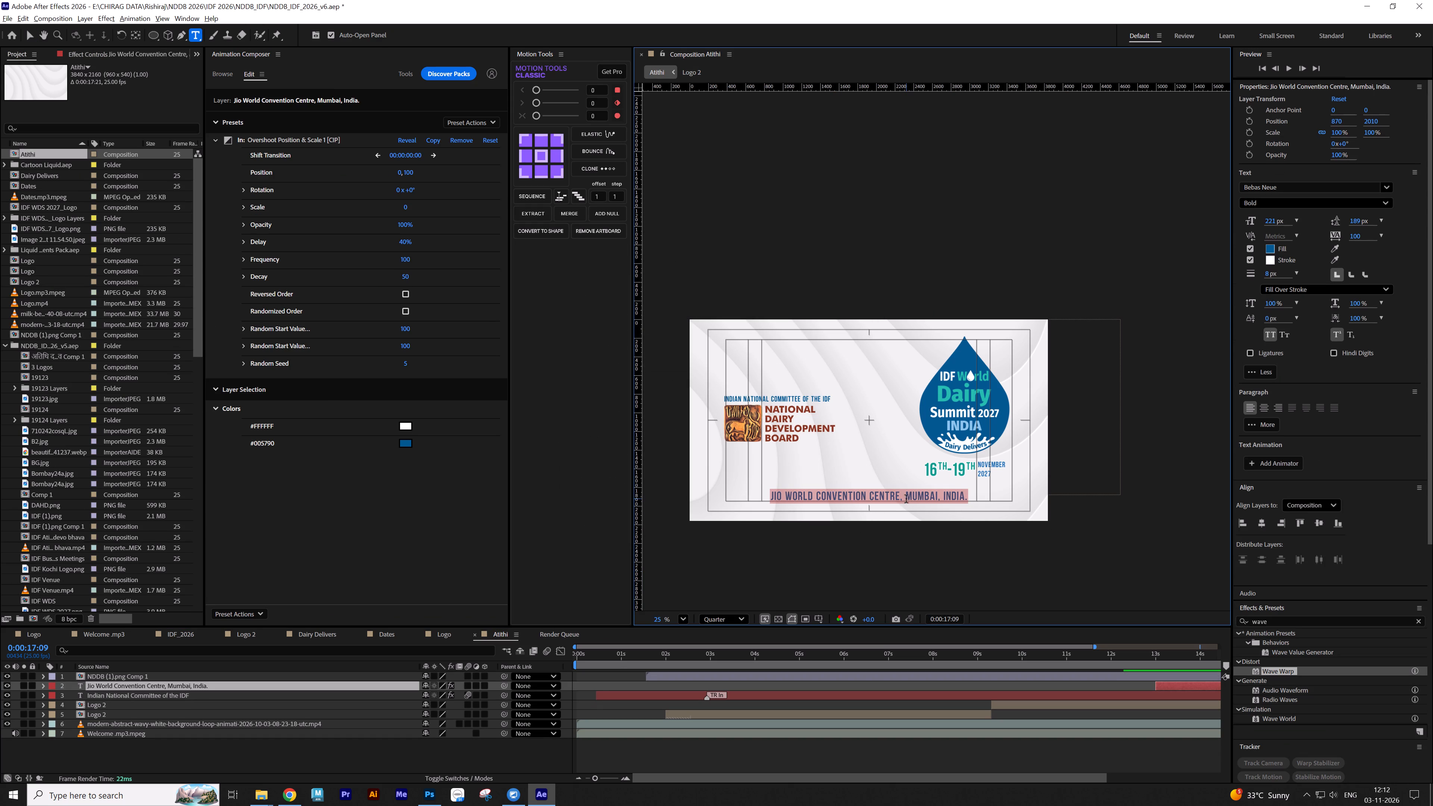
key("BackSpace")
key("BackSpace")
key("Return")
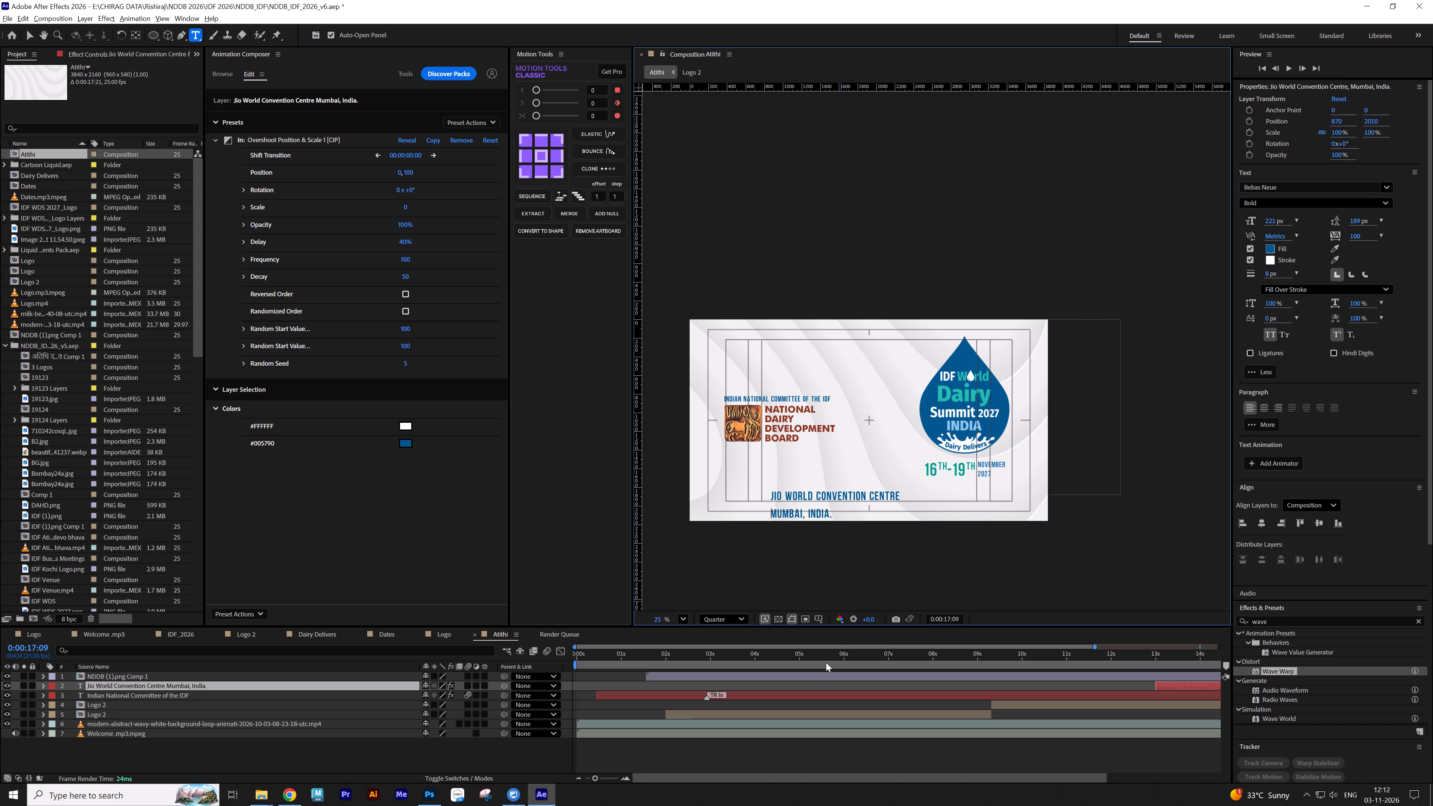
left_click(759, 760)
key("v")
Set the venue text's paragraph alignment to centered and align the layer to the composition's horizontal center.
left_click(829, 512)
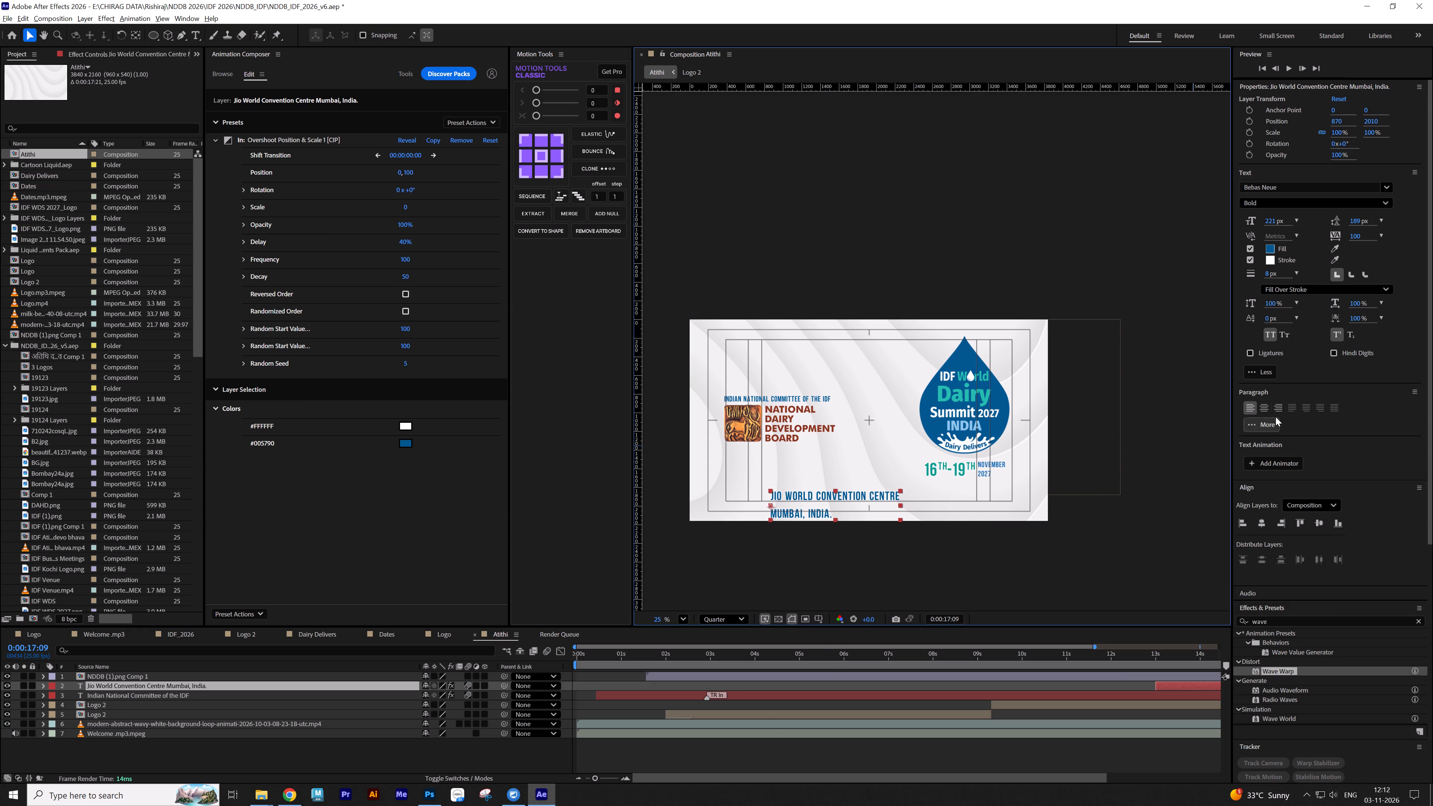
left_click(1264, 519)
left_click(1264, 519)
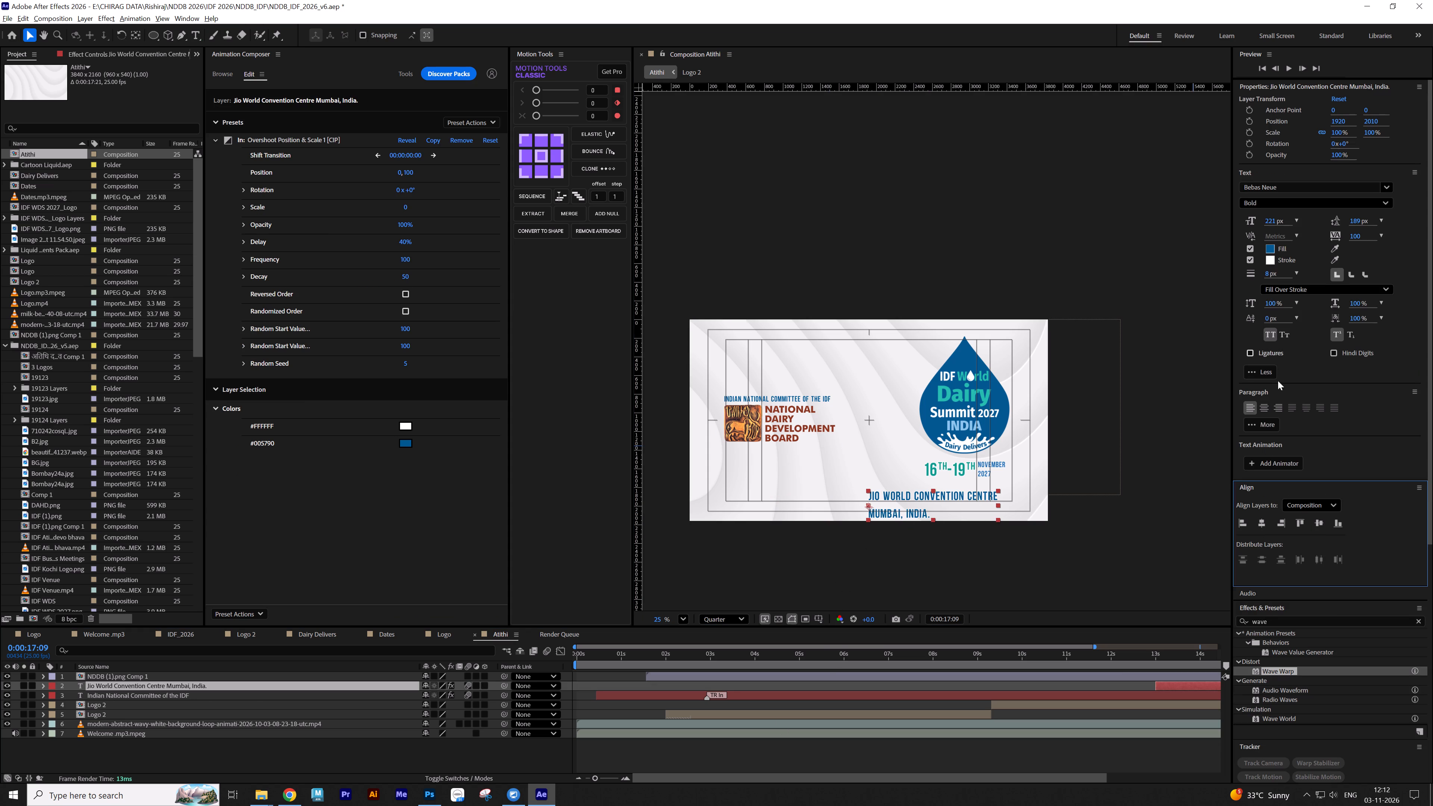
left_click(1262, 410)
left_click(1260, 525)
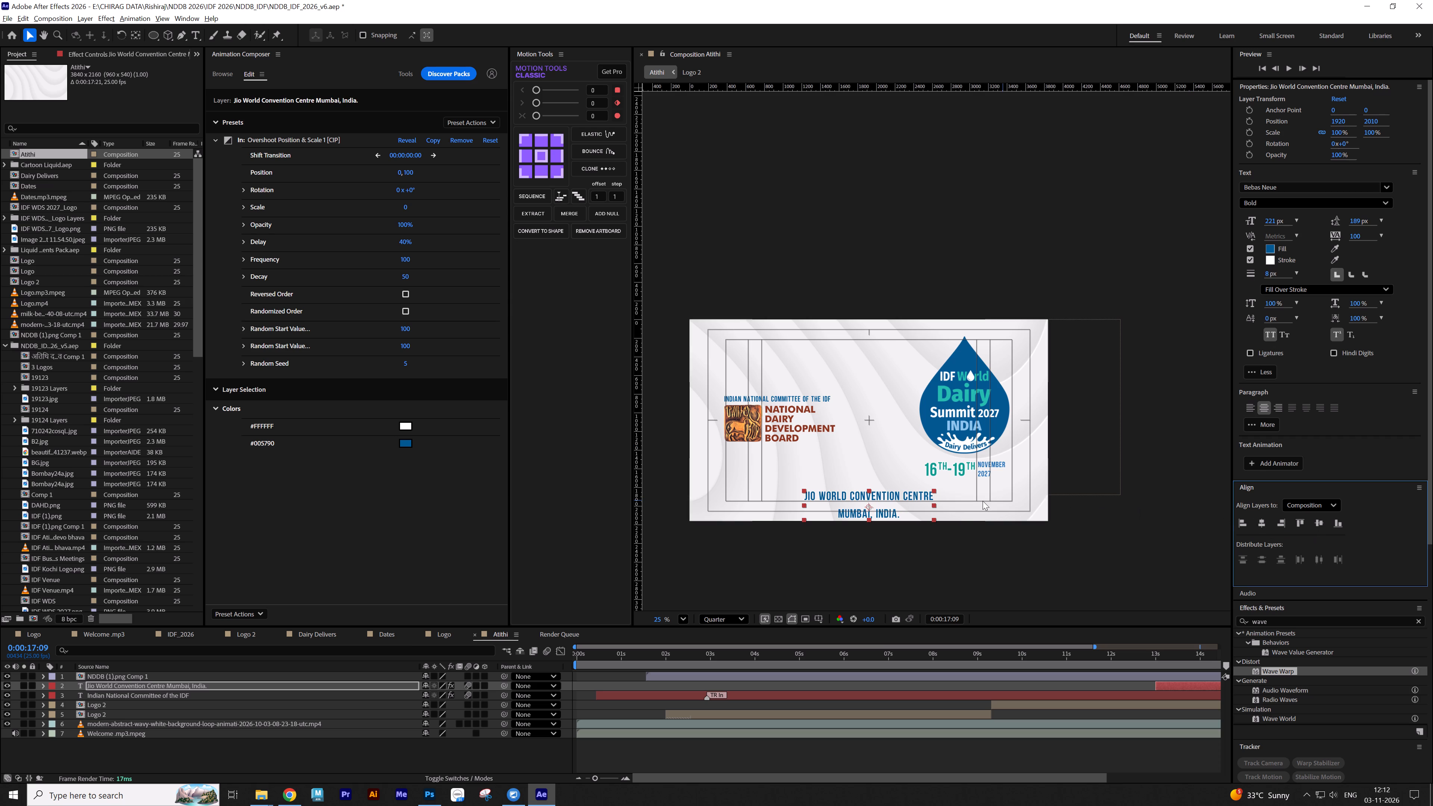
Place the two-line venue text under the event dates below the drop logo, scaled to about 74.6% at about 2940, 1946.
left_click_drag(889, 516, 982, 513)
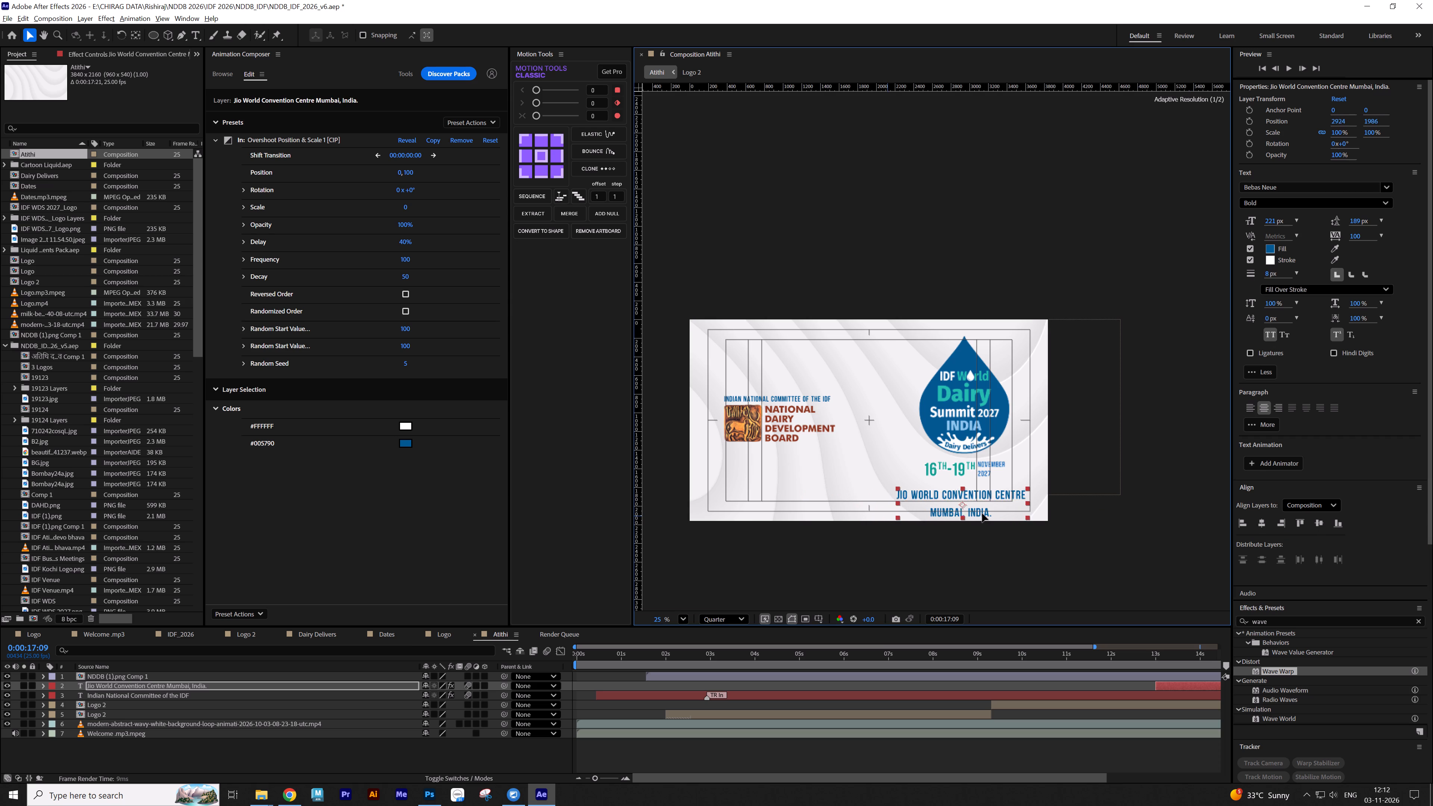
left_click_drag(982, 513, 990, 497)
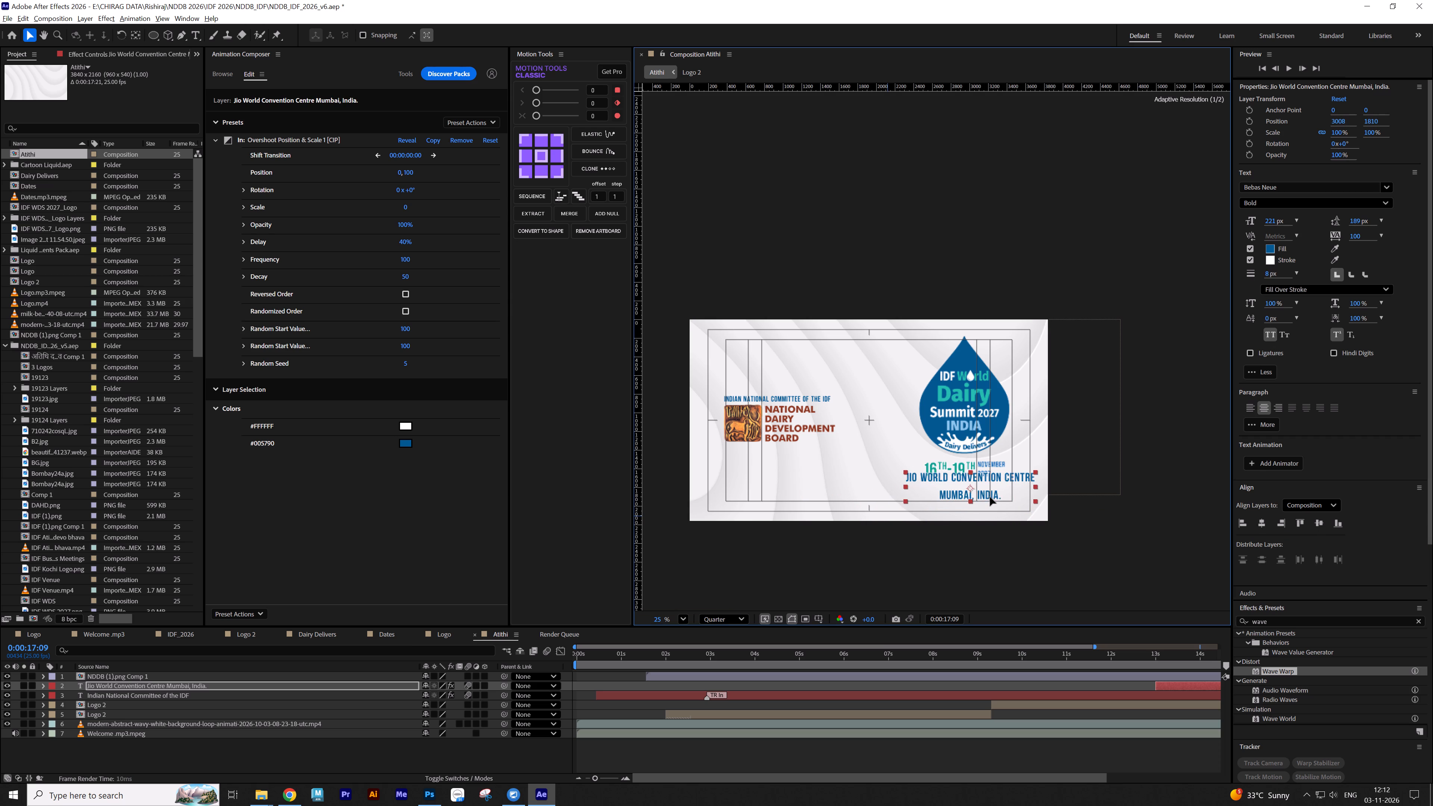
left_click_drag(990, 497, 990, 506)
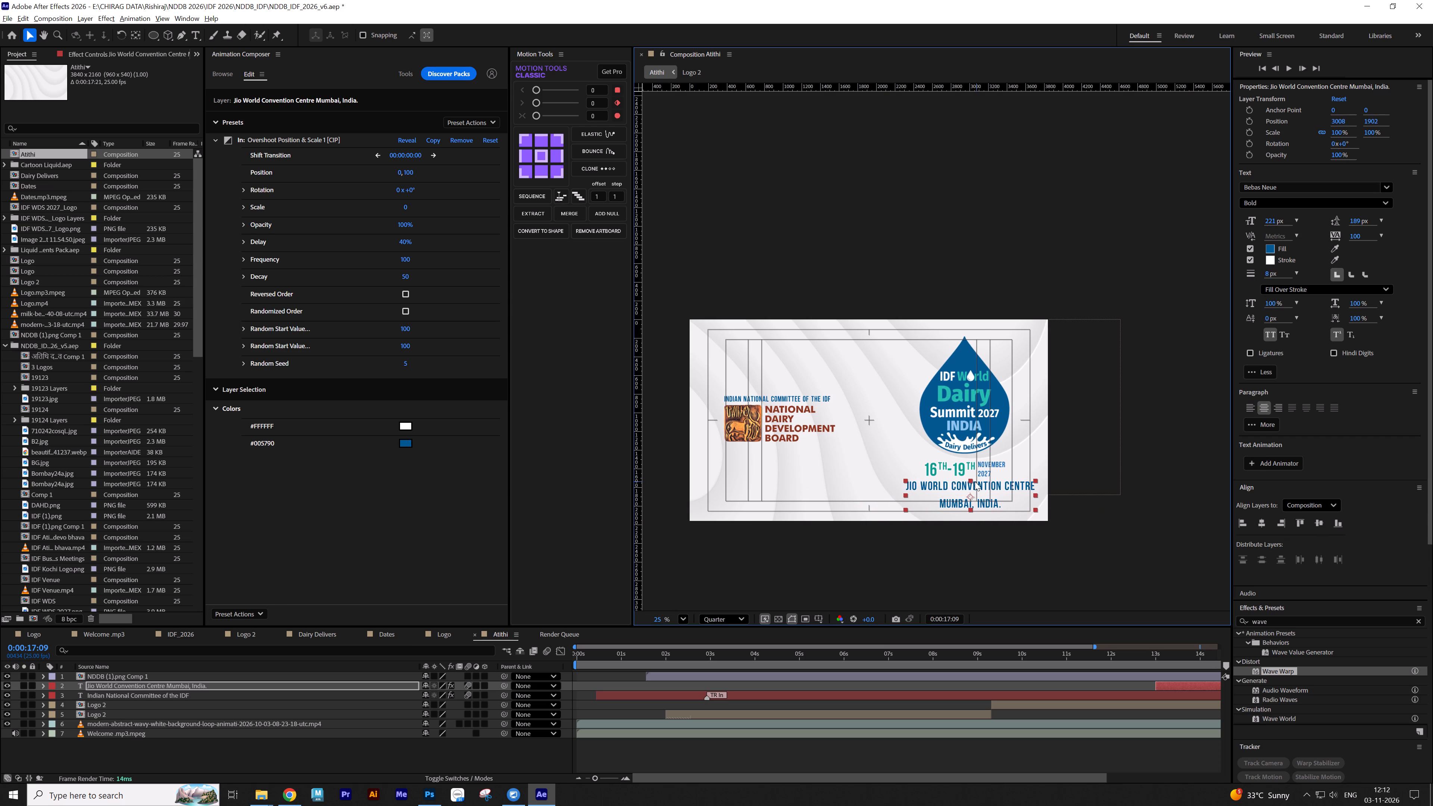
left_click_drag(971, 481, 971, 485)
left_click_drag(979, 492, 972, 496)
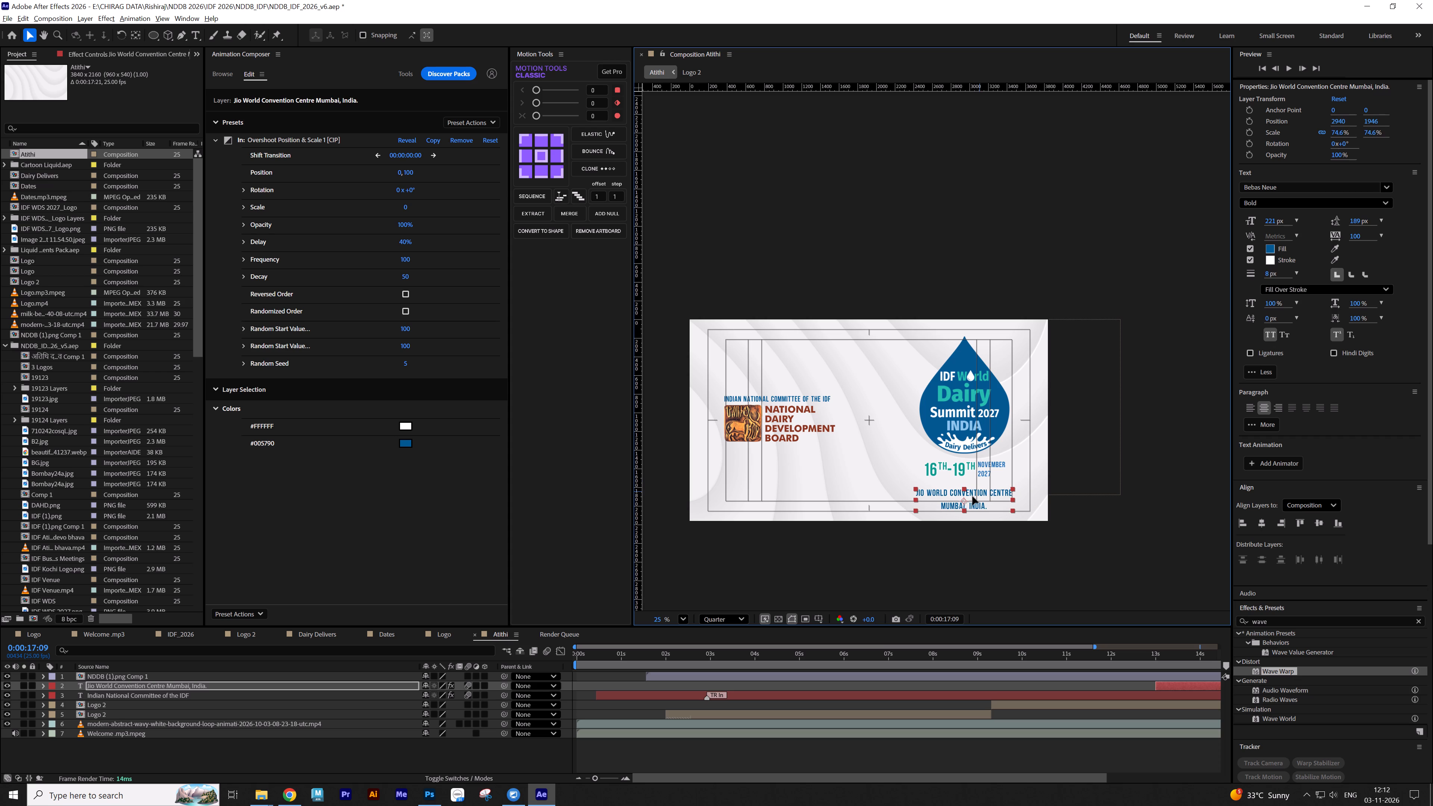
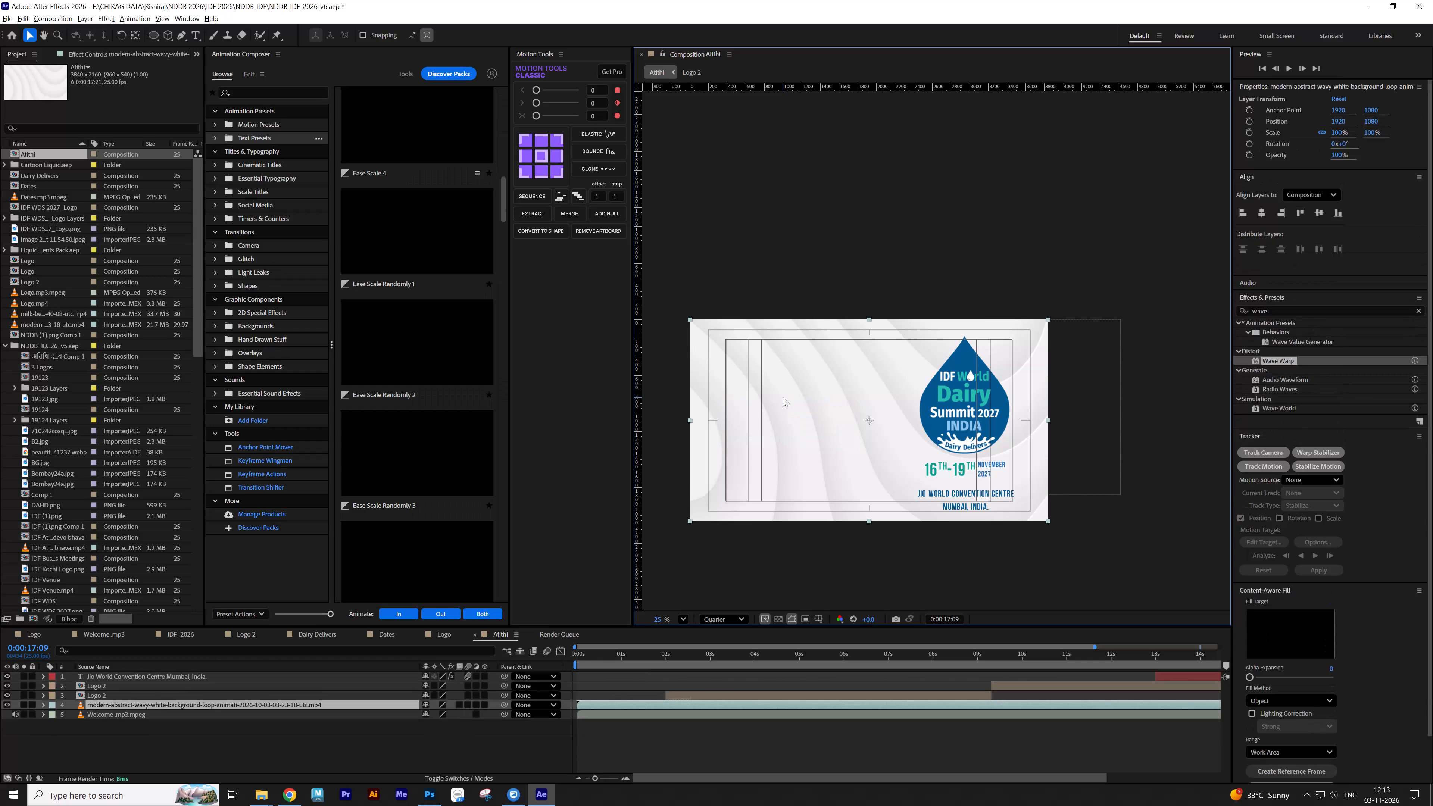
Delete the modern-abstract-wavy-white-background video layer from the Atithi composition.
key("Delete")
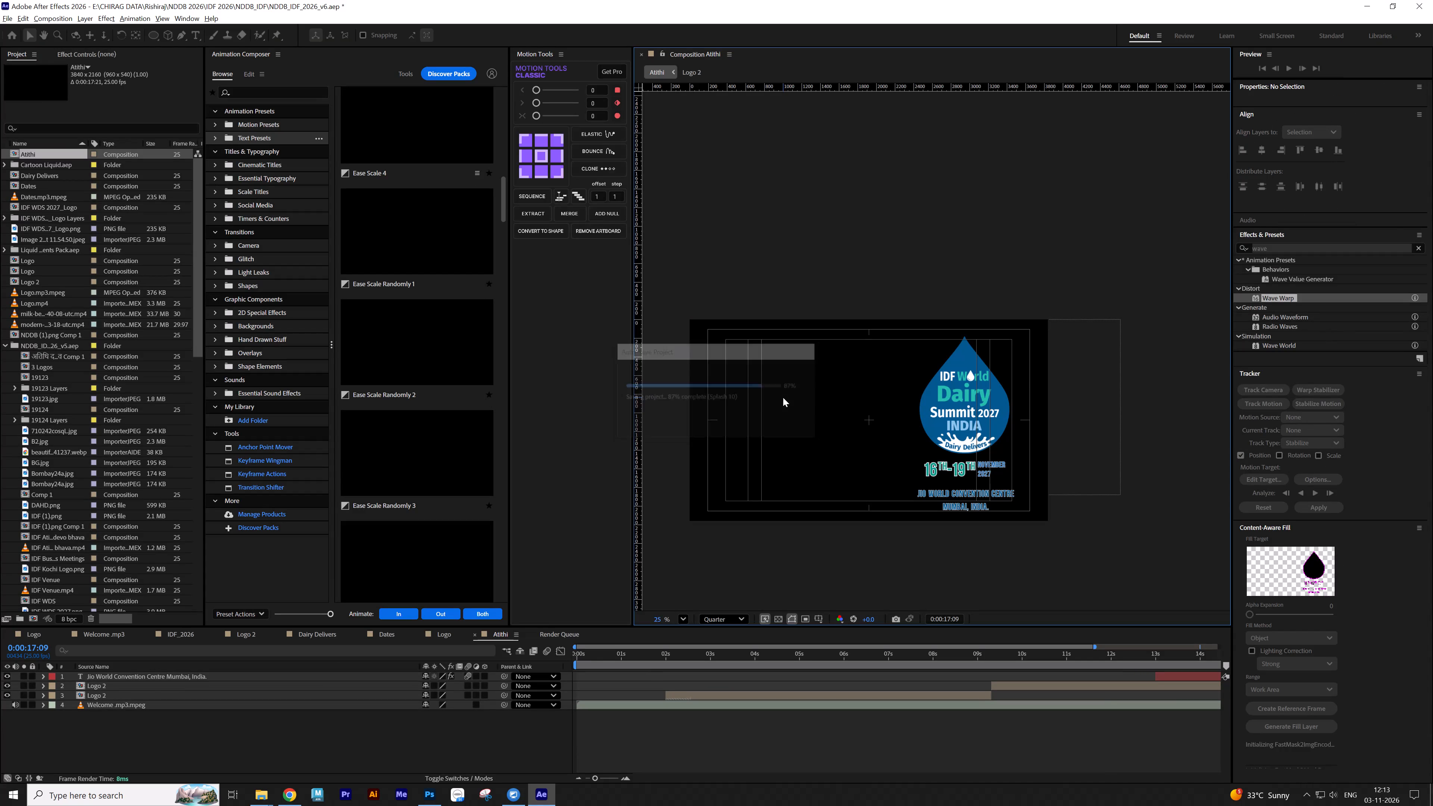
Select the drop logo's Logo 2 layer and the two-line venue text layer together.
left_click(980, 405)
left_click(970, 509, "shift")
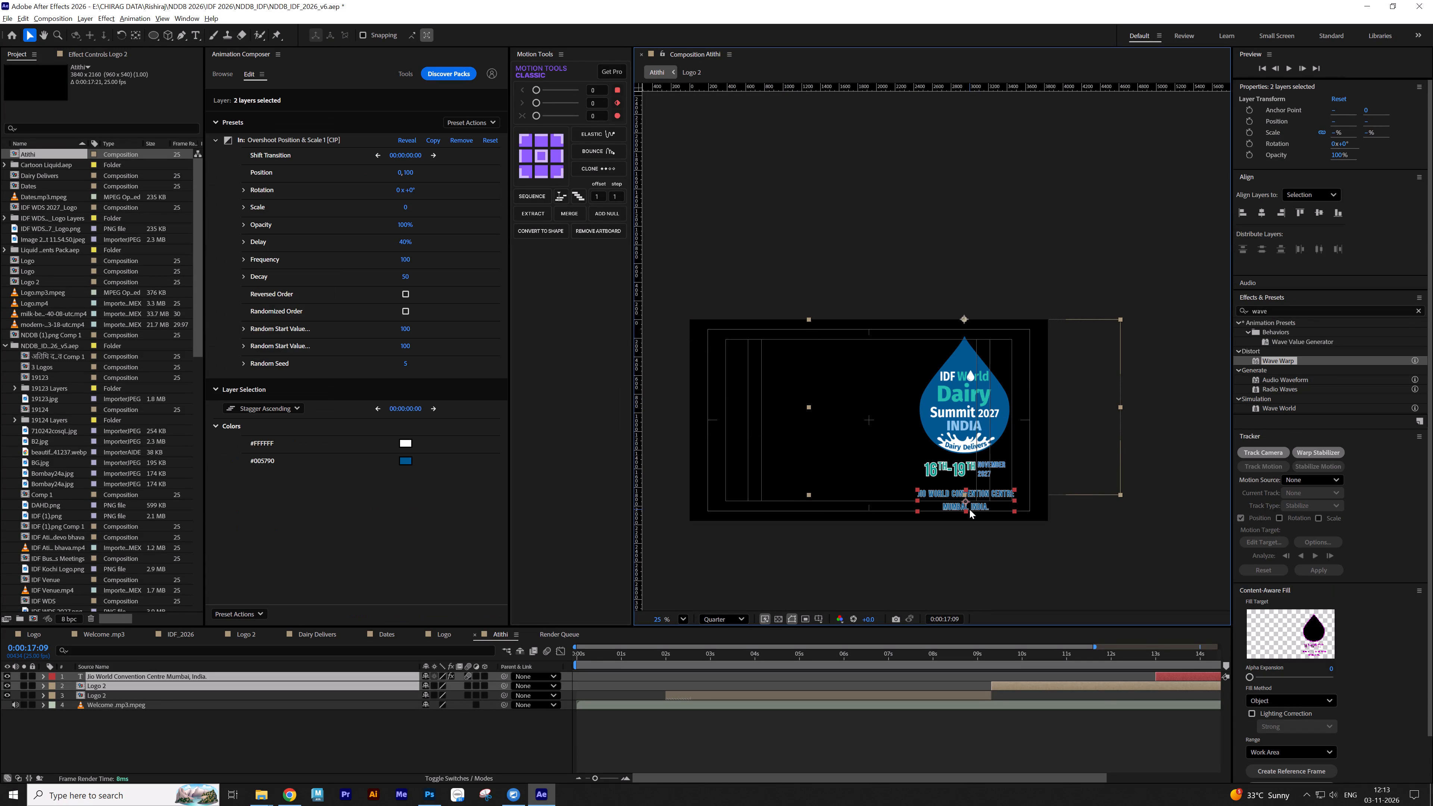
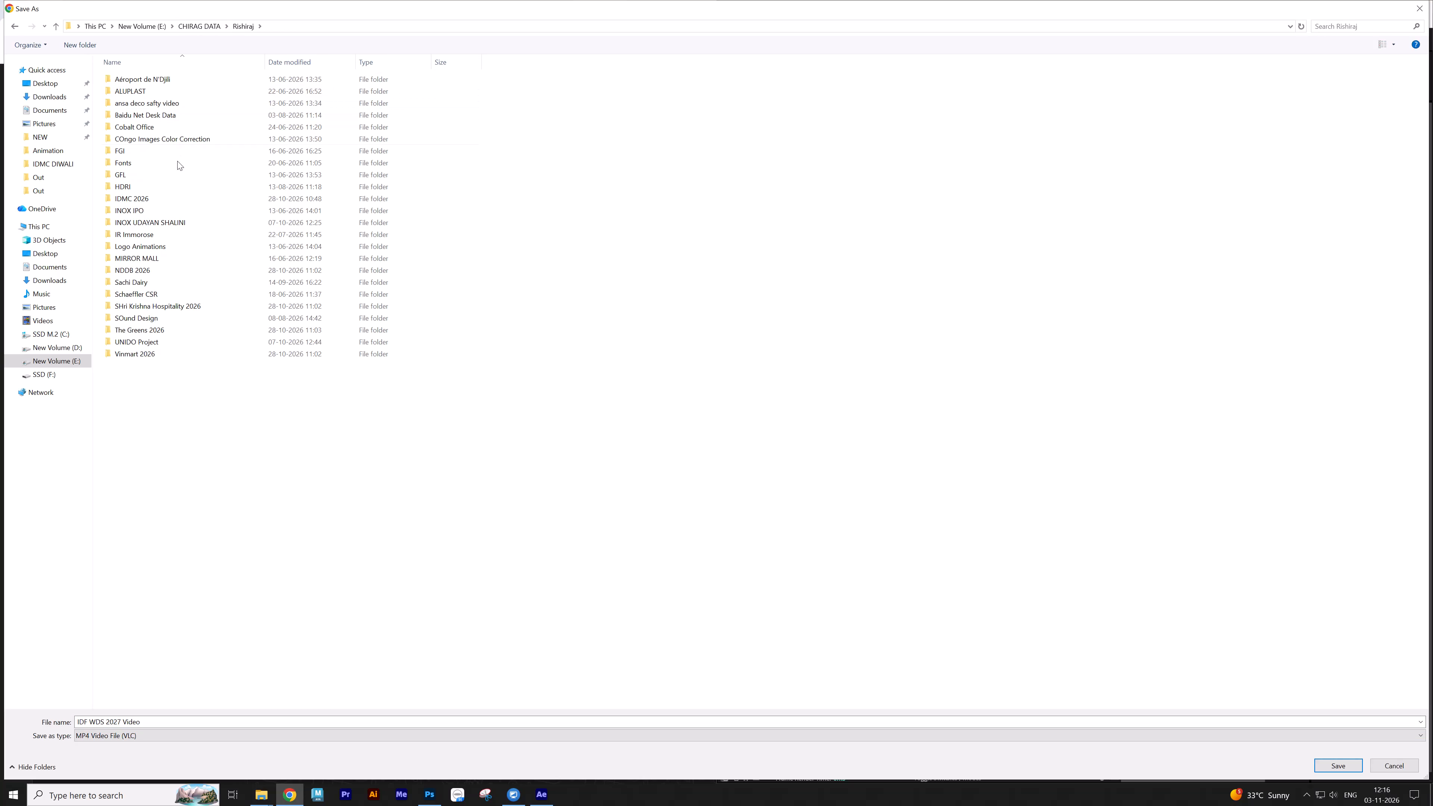
Browse to the NDDB_IDF folder inside NDDB 2026 > IDF 2026 as the save location for the IDF WDS 2027 Video download.
double_click(179, 202)
left_click(247, 21)
double_click(178, 272)
double_click(190, 83)
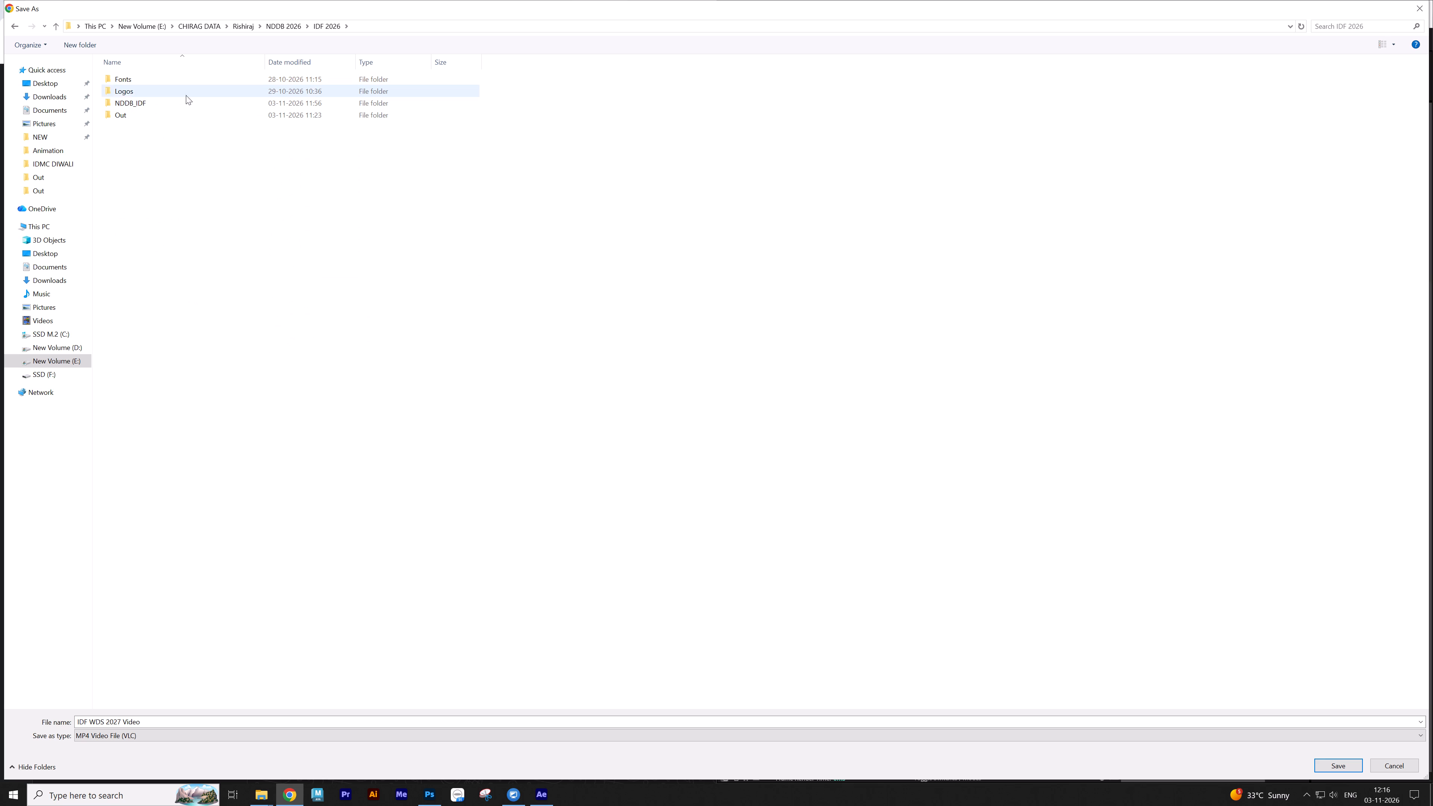
double_click(185, 99)
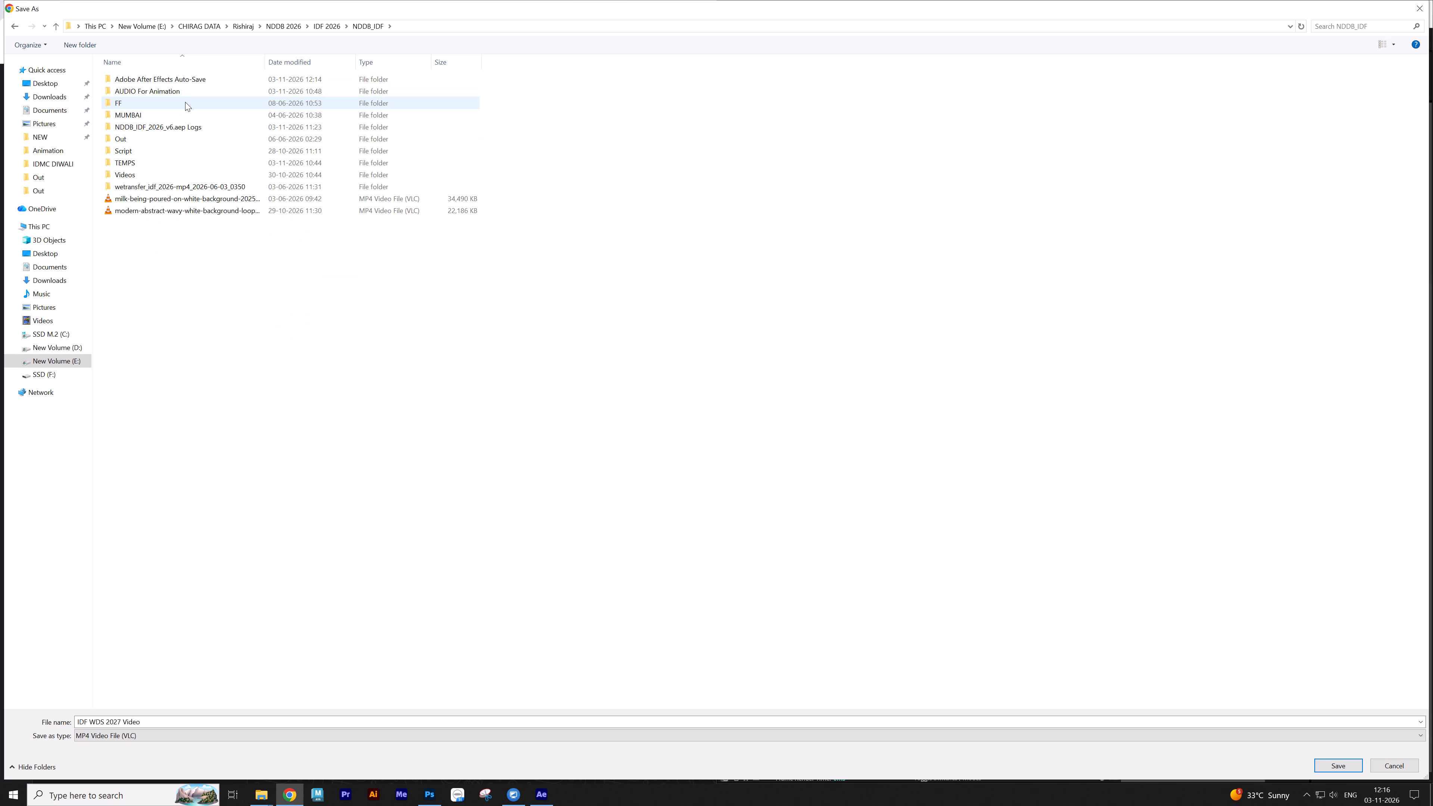
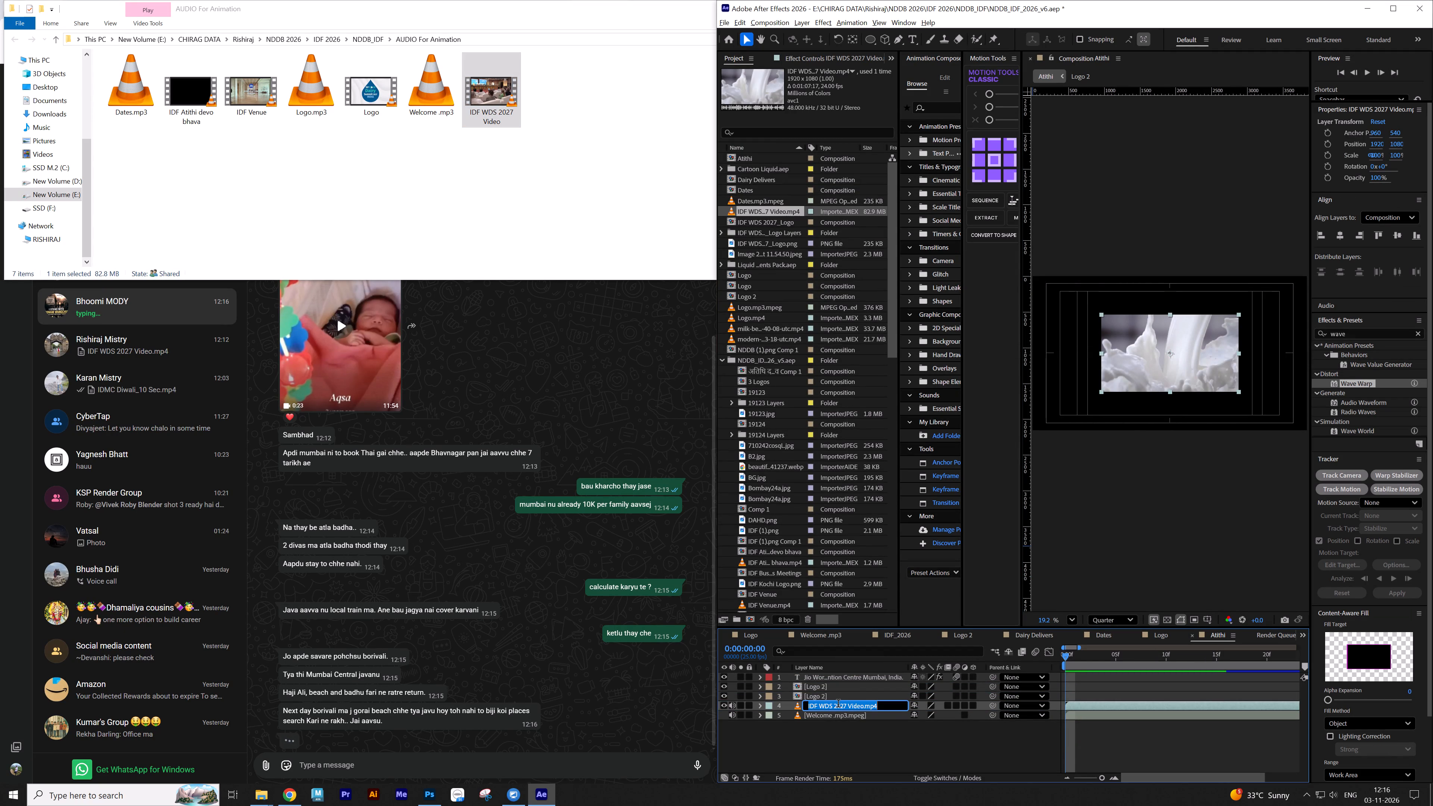
Rename the Atithi composition to IDF WDS 2027 Video.mp4, copying the name from the video layer.
key("ctrl+c")
left_click(867, 739)
key("ctrl+k")
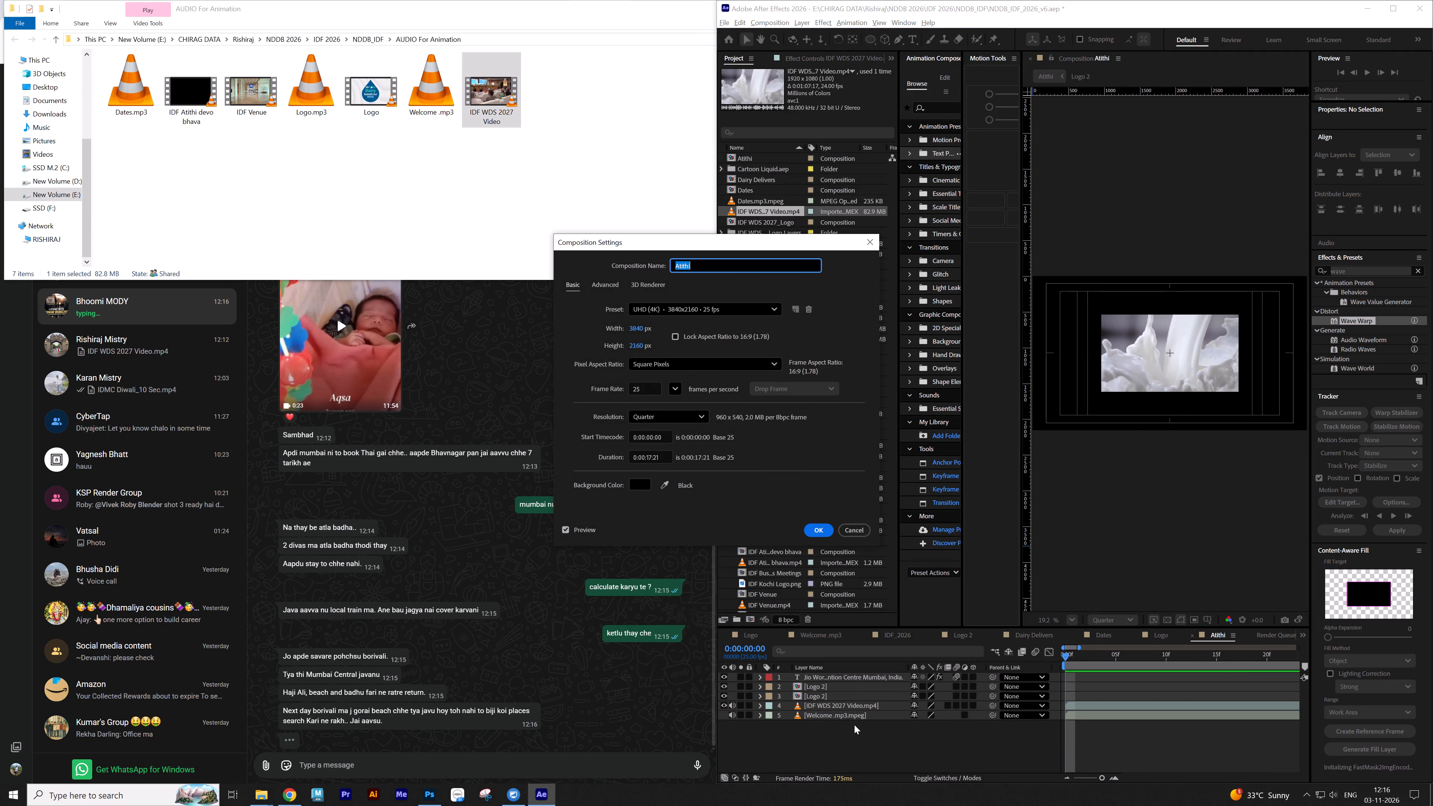
key("ctrl+v")
left_click(825, 523)
left_click(823, 536)
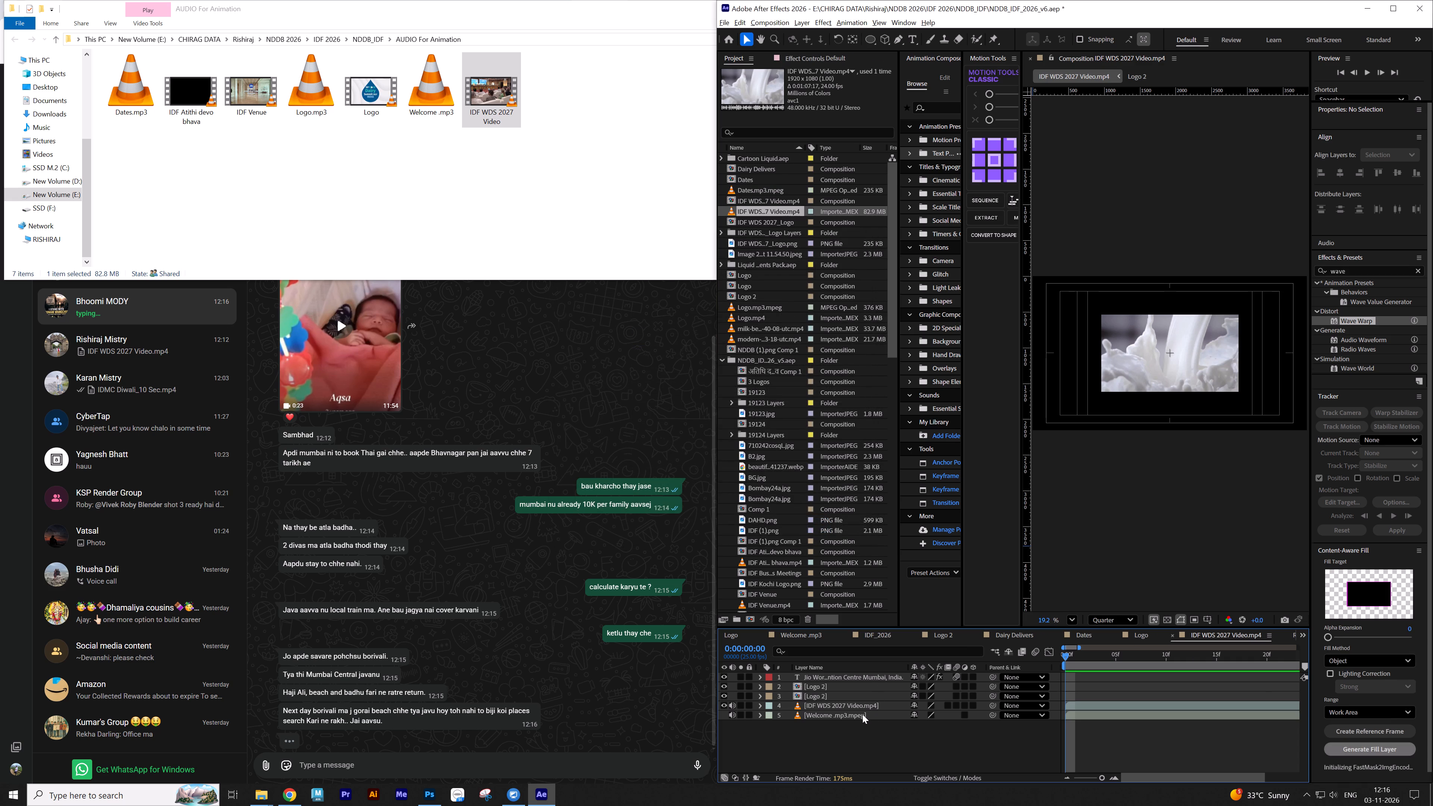
Delete the Welcome .mp3.mpeg audio layer from the IDF WDS 2027 Video composition.
left_click(862, 714)
key("Delete")
left_click(862, 721)
Select the IDF WDS 2027 Video.mp4 layer in the renamed composition.
left_click(861, 705)
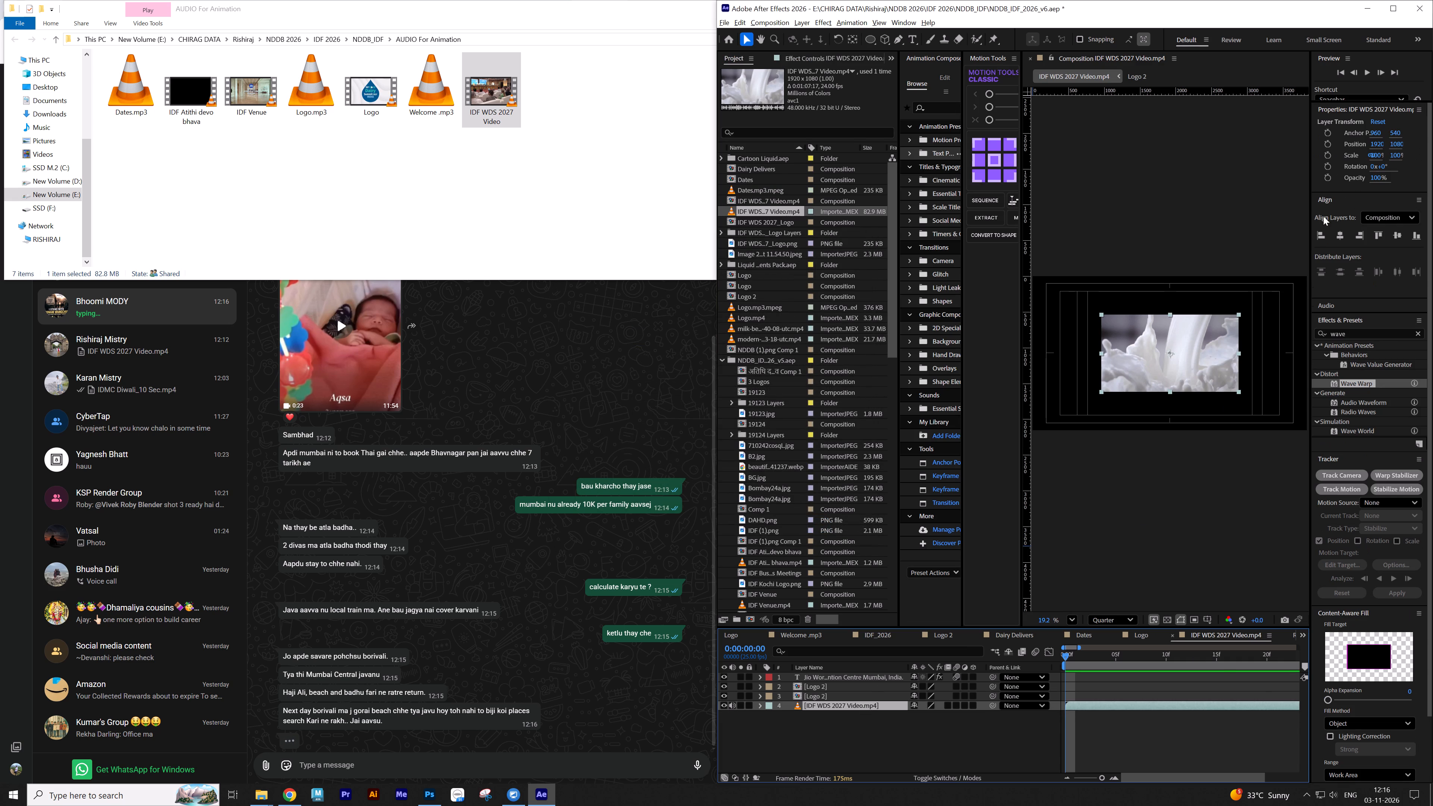
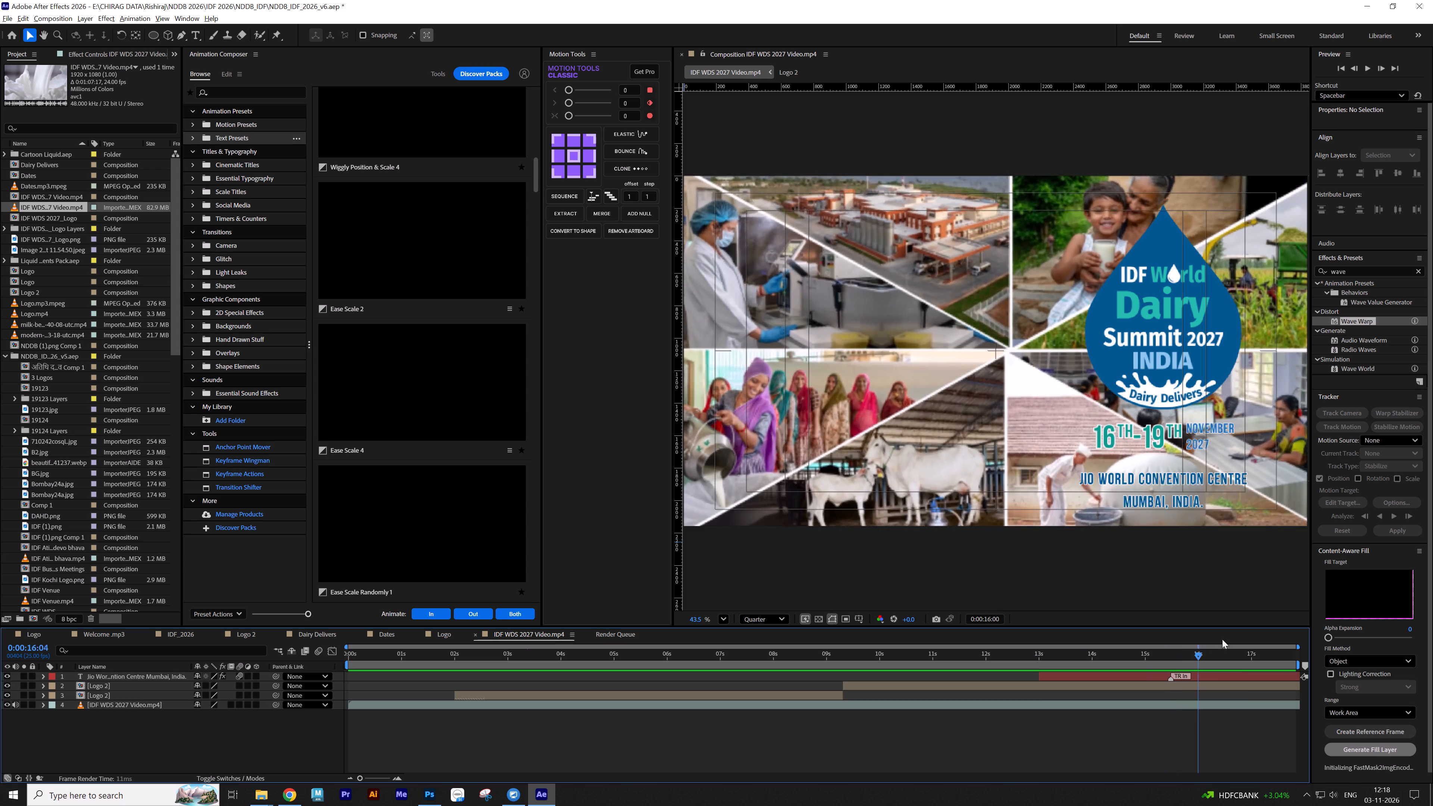
Slide the IDF WDS 2027 Video.mp4 layer earlier so it ends at 0:00:06:00, and trim its start to the composition's first frame.
left_click_drag(1222, 639, 307, 722)
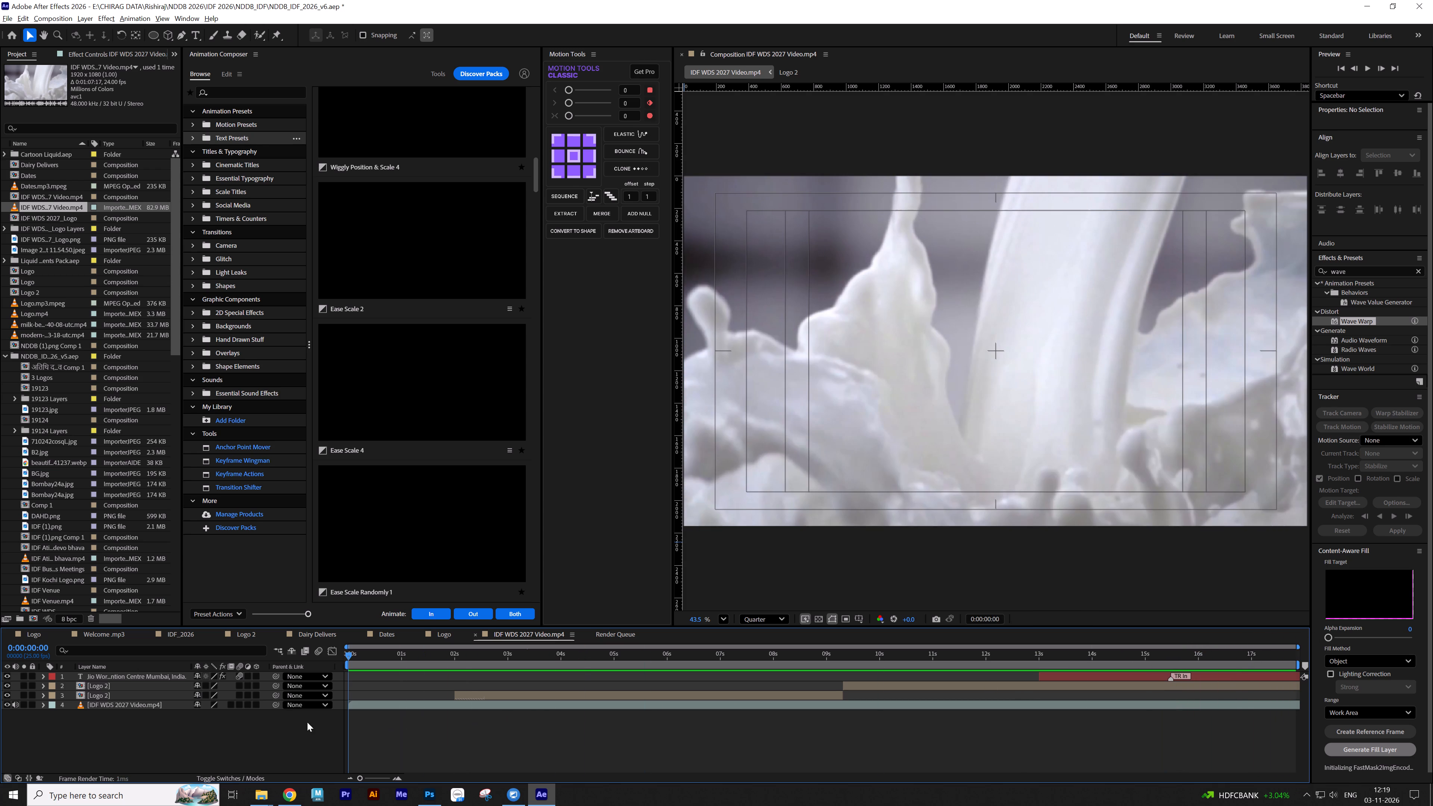
left_click_drag(307, 722, 307, 722)
left_click(485, 707)
key("bracketright")
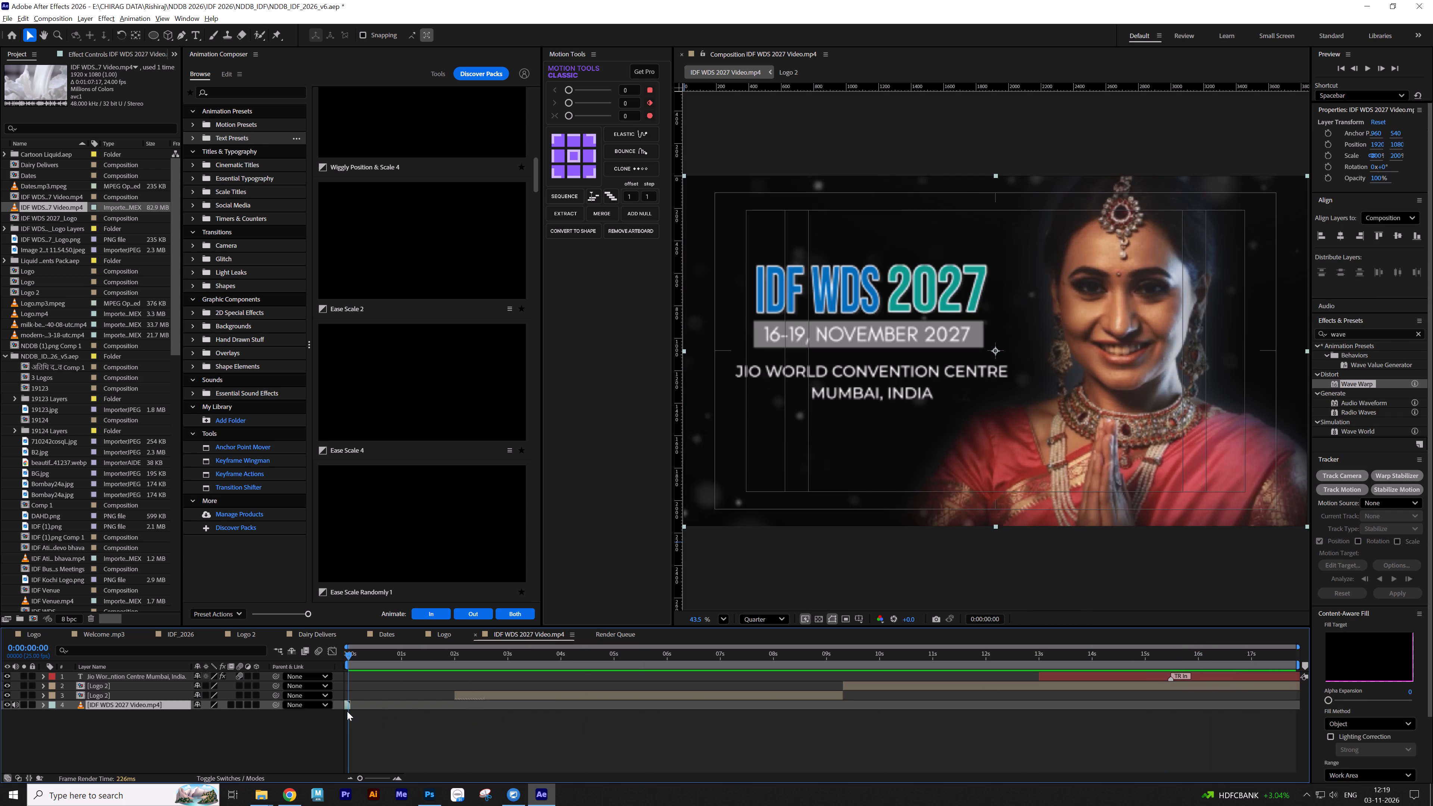
left_click_drag(348, 707, 472, 702)
left_click_drag(346, 707, 387, 707)
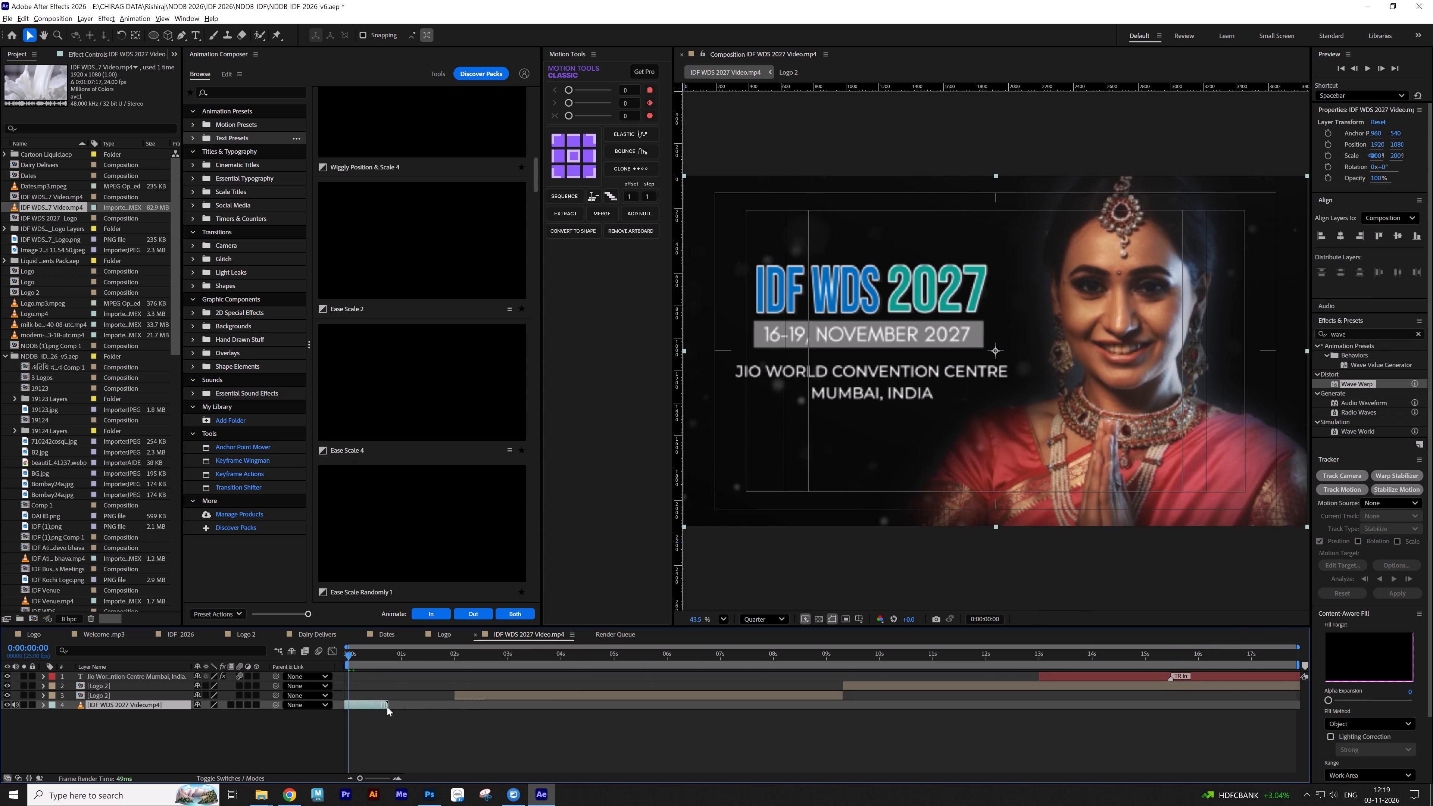
left_click_drag(387, 707, 564, 707)
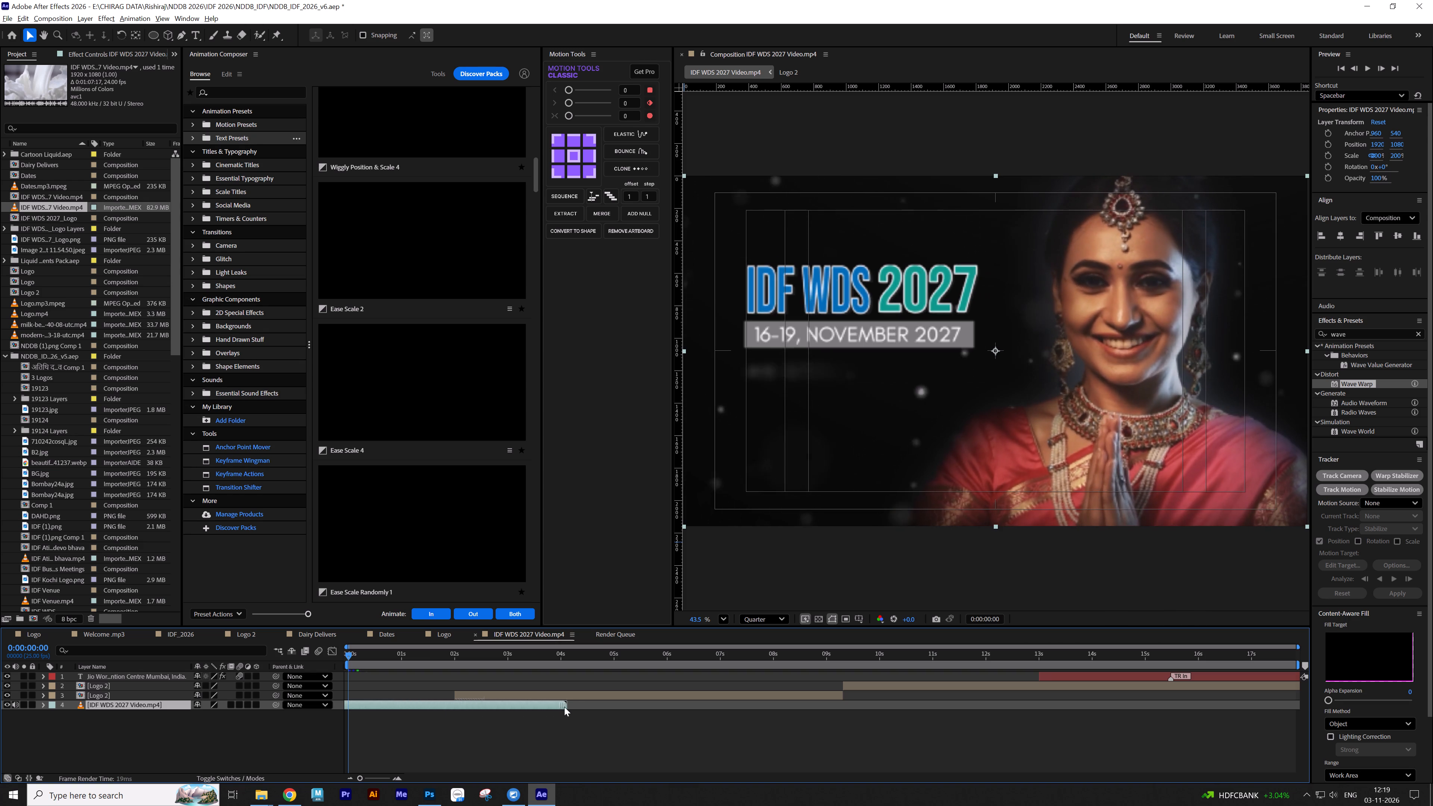
left_click_drag(564, 707, 571, 710)
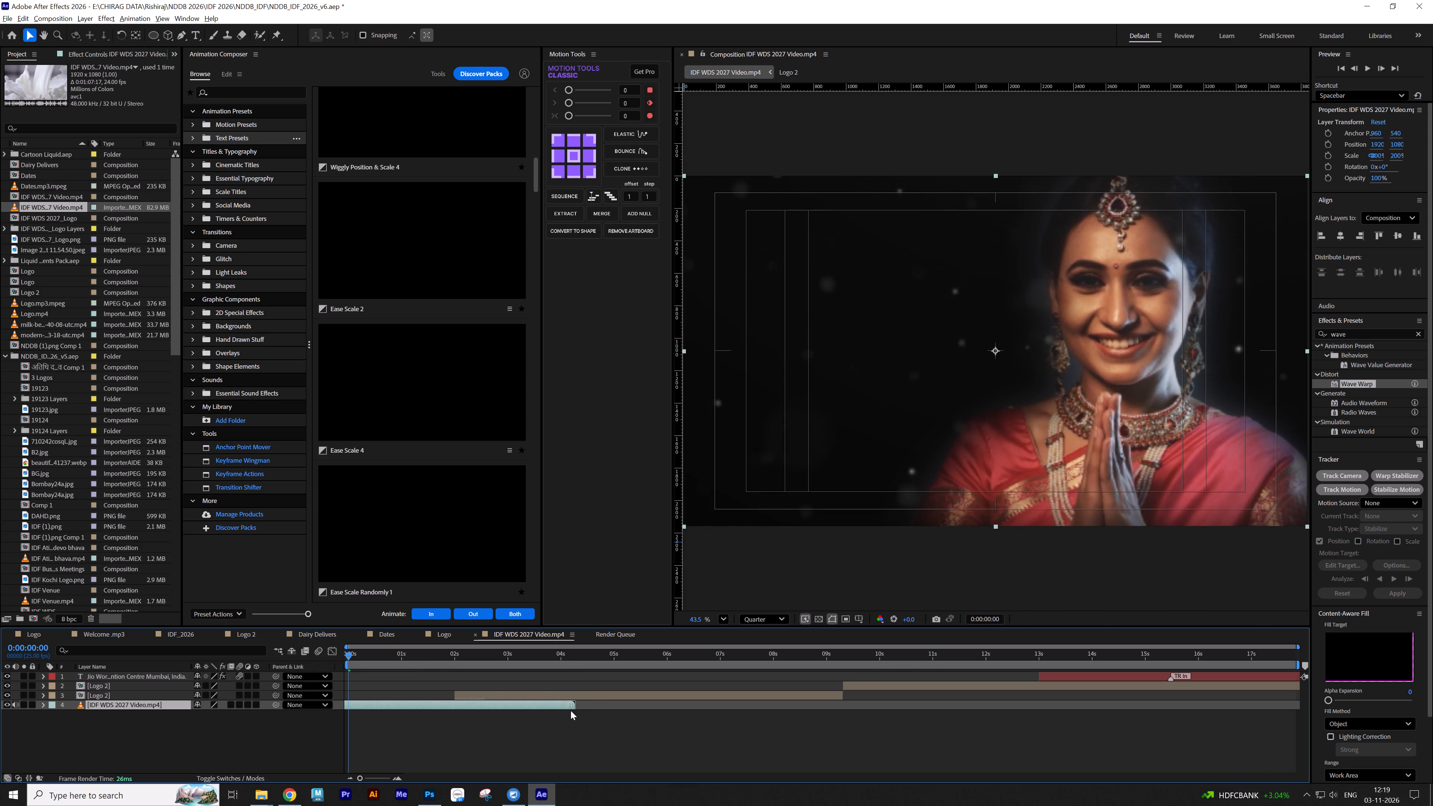
left_click_drag(571, 710, 659, 702)
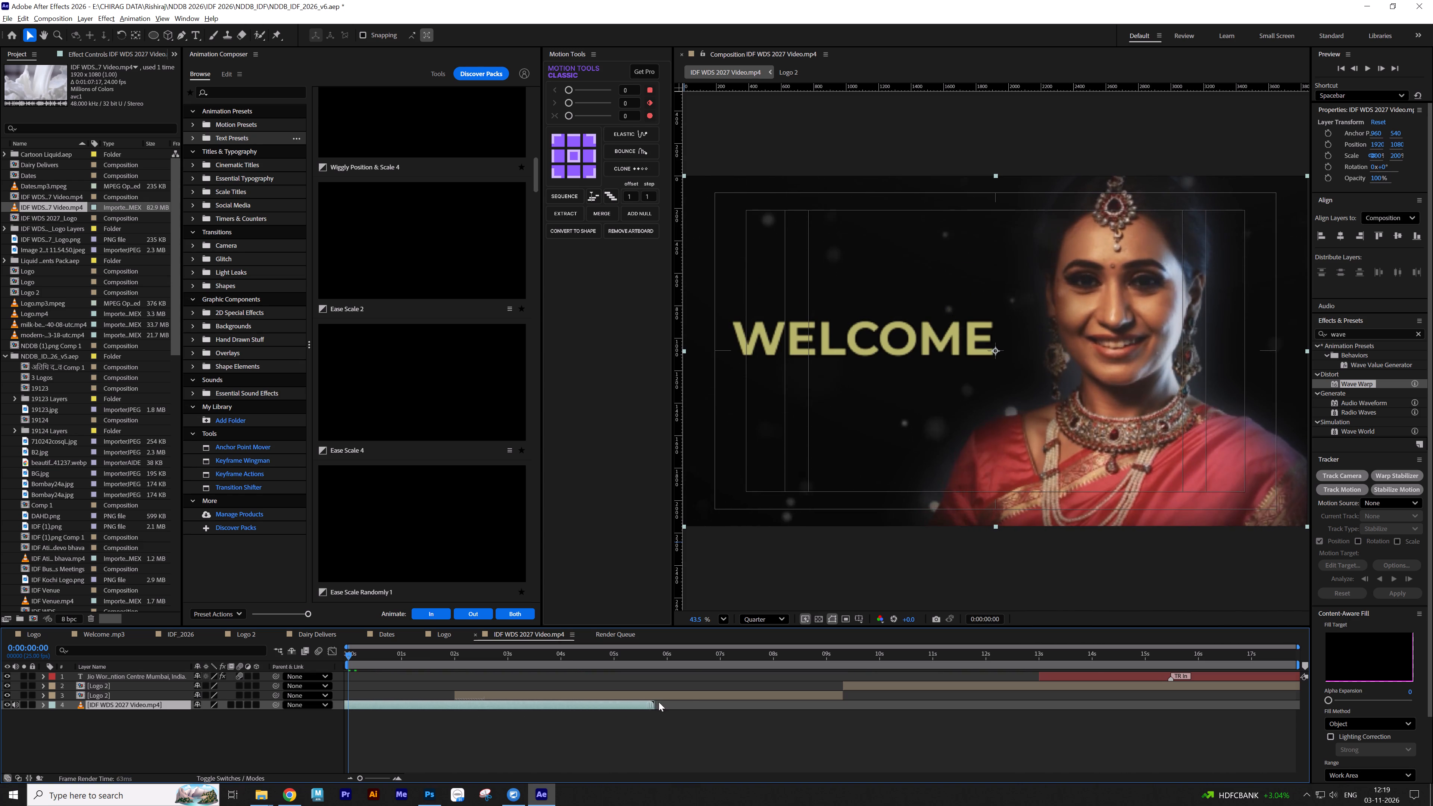
left_click_drag(659, 702, 668, 709)
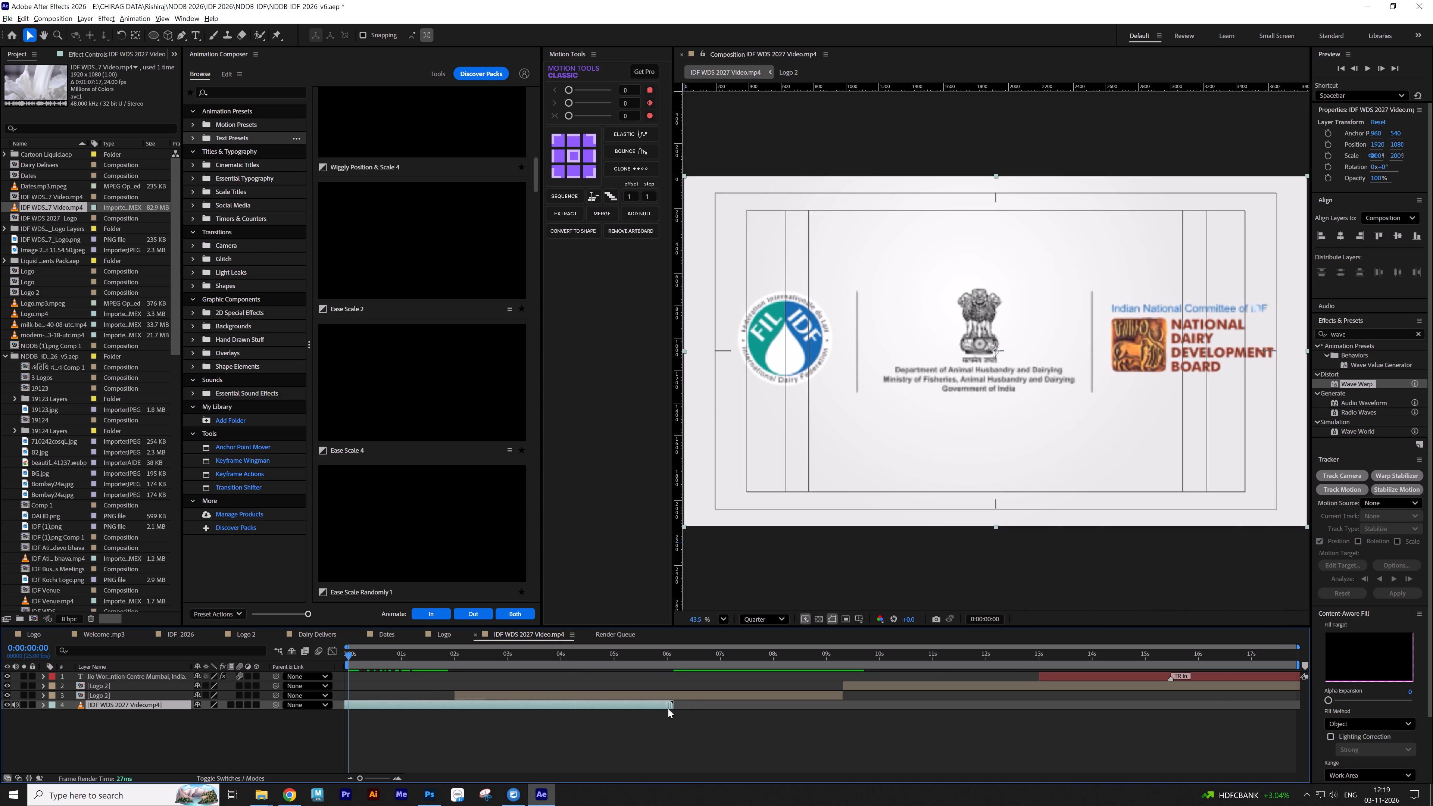
left_click_drag(668, 709, 664, 709)
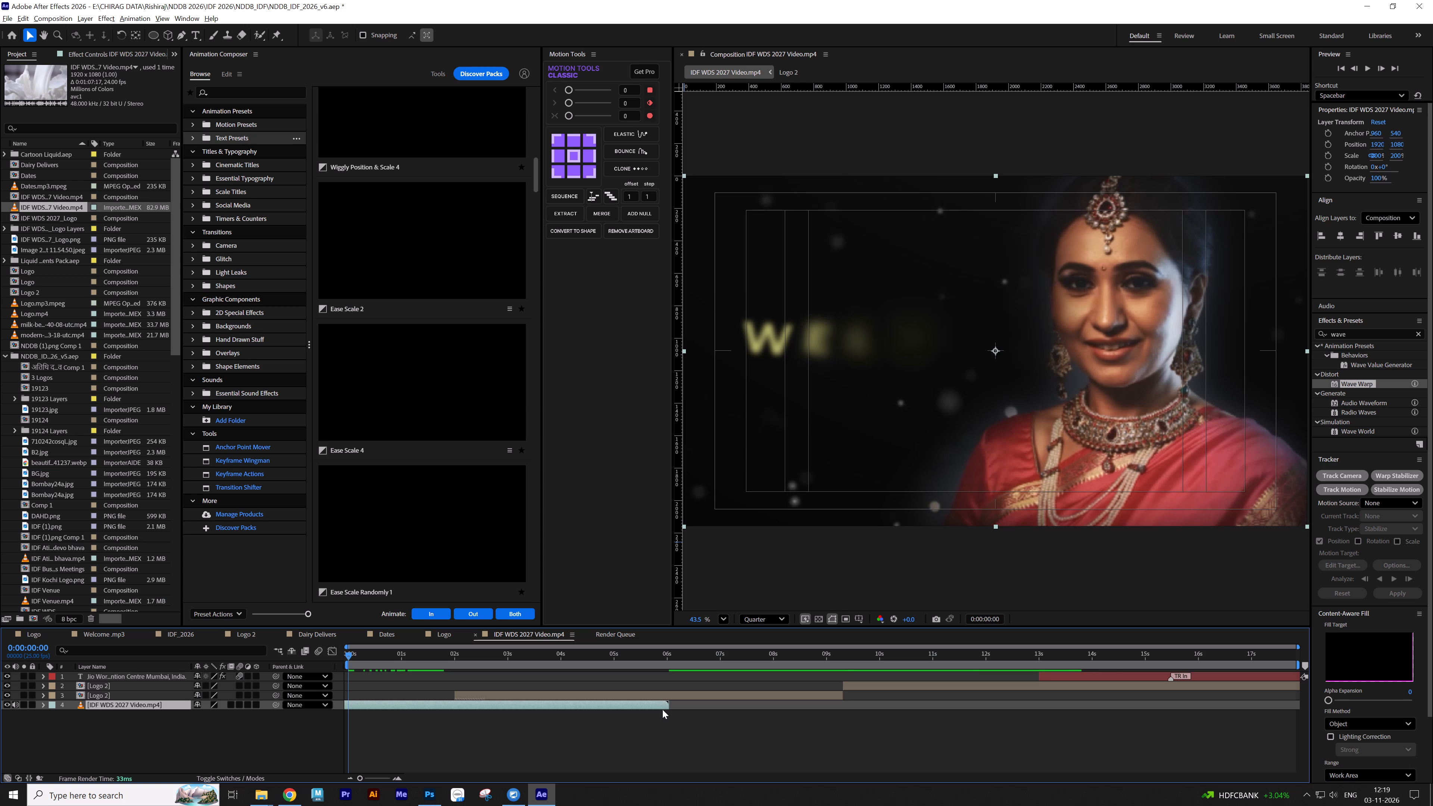
key("alt+bracketleft")
Set the work area to end at the video layer's out point, 0:00:06:00.
key("o")
key("n")
left_click(580, 726)
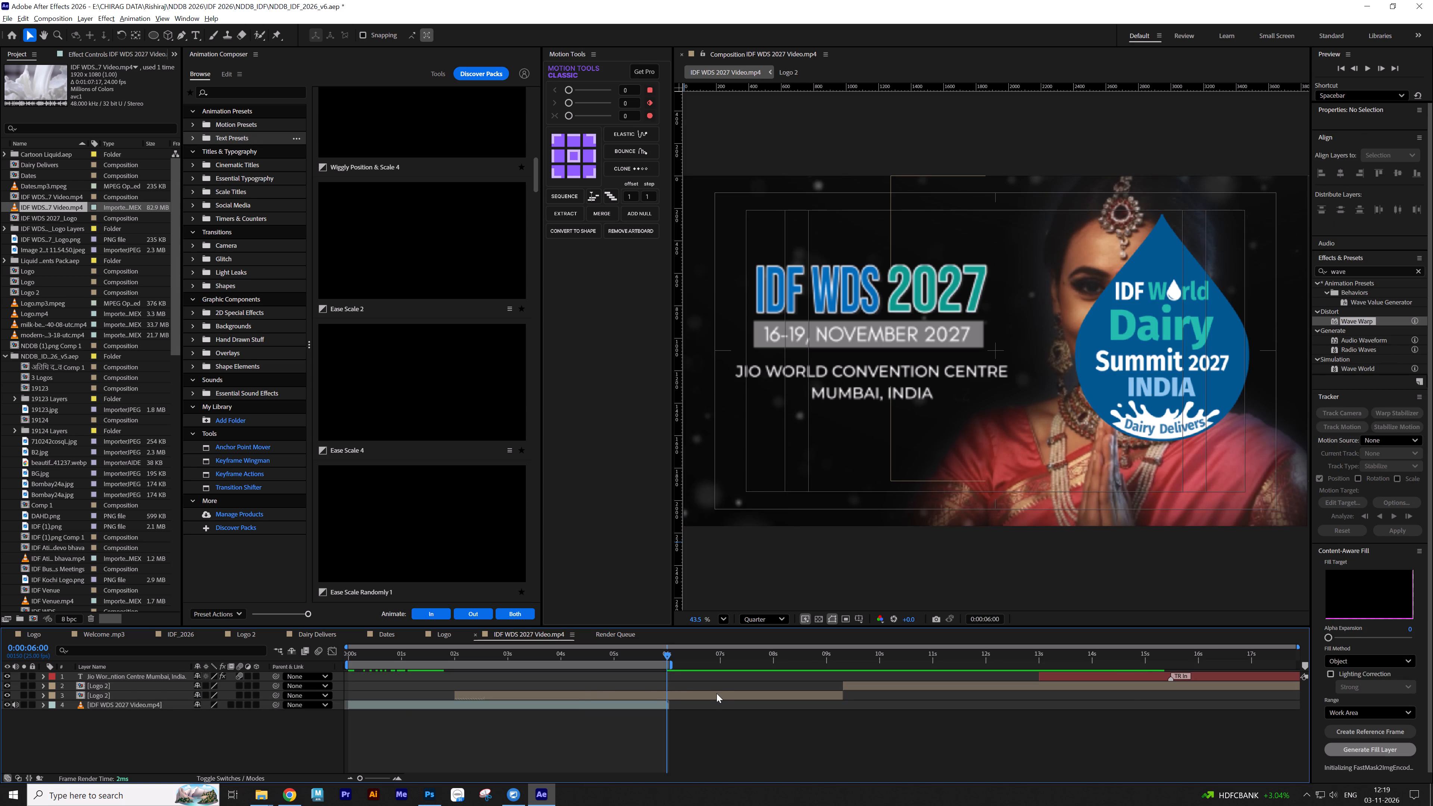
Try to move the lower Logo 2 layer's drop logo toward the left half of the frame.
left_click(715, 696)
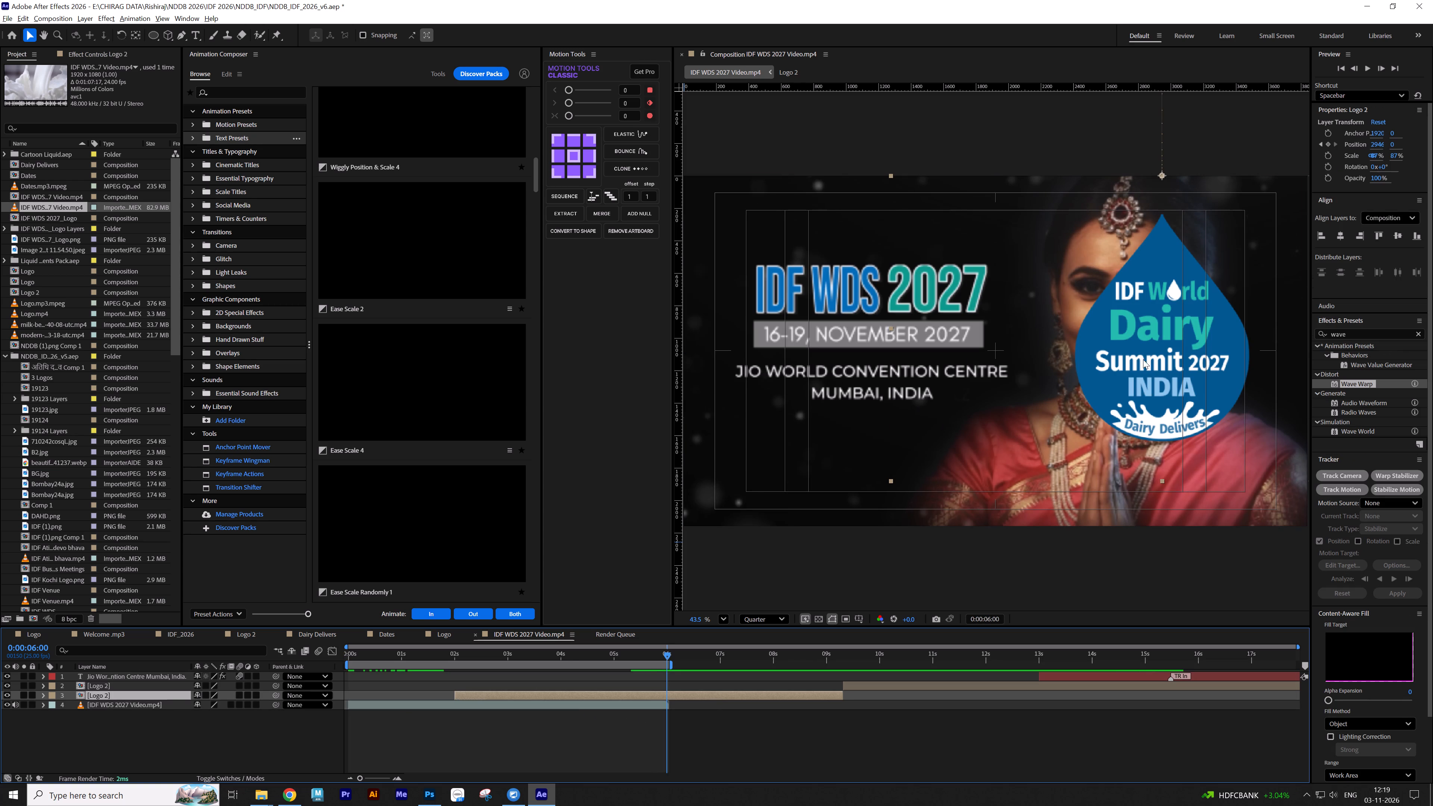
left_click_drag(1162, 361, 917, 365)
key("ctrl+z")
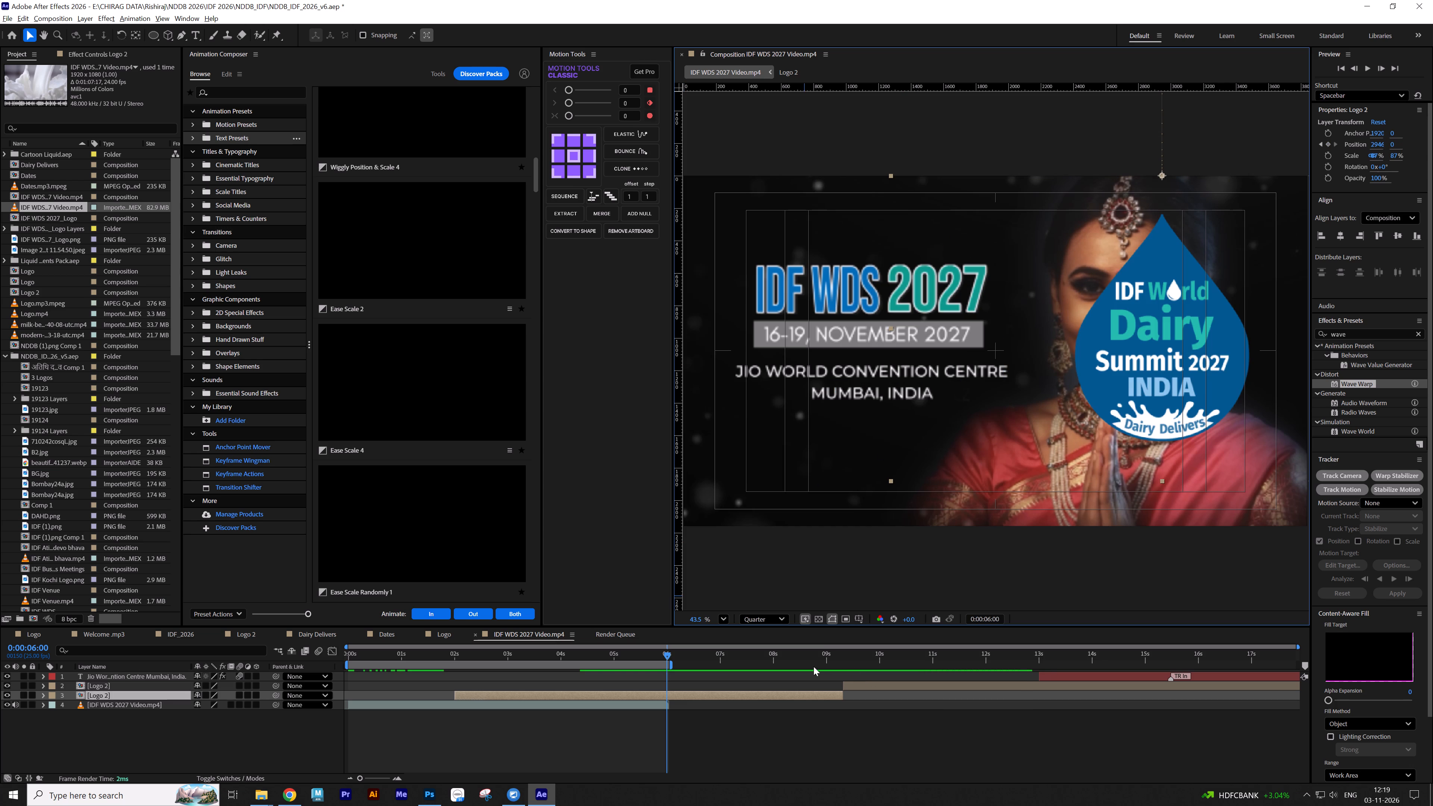
Split the lower Logo 2 layer at 0:00:06:09 and delete the part after the split.
left_click_drag(808, 664, 1162, 656)
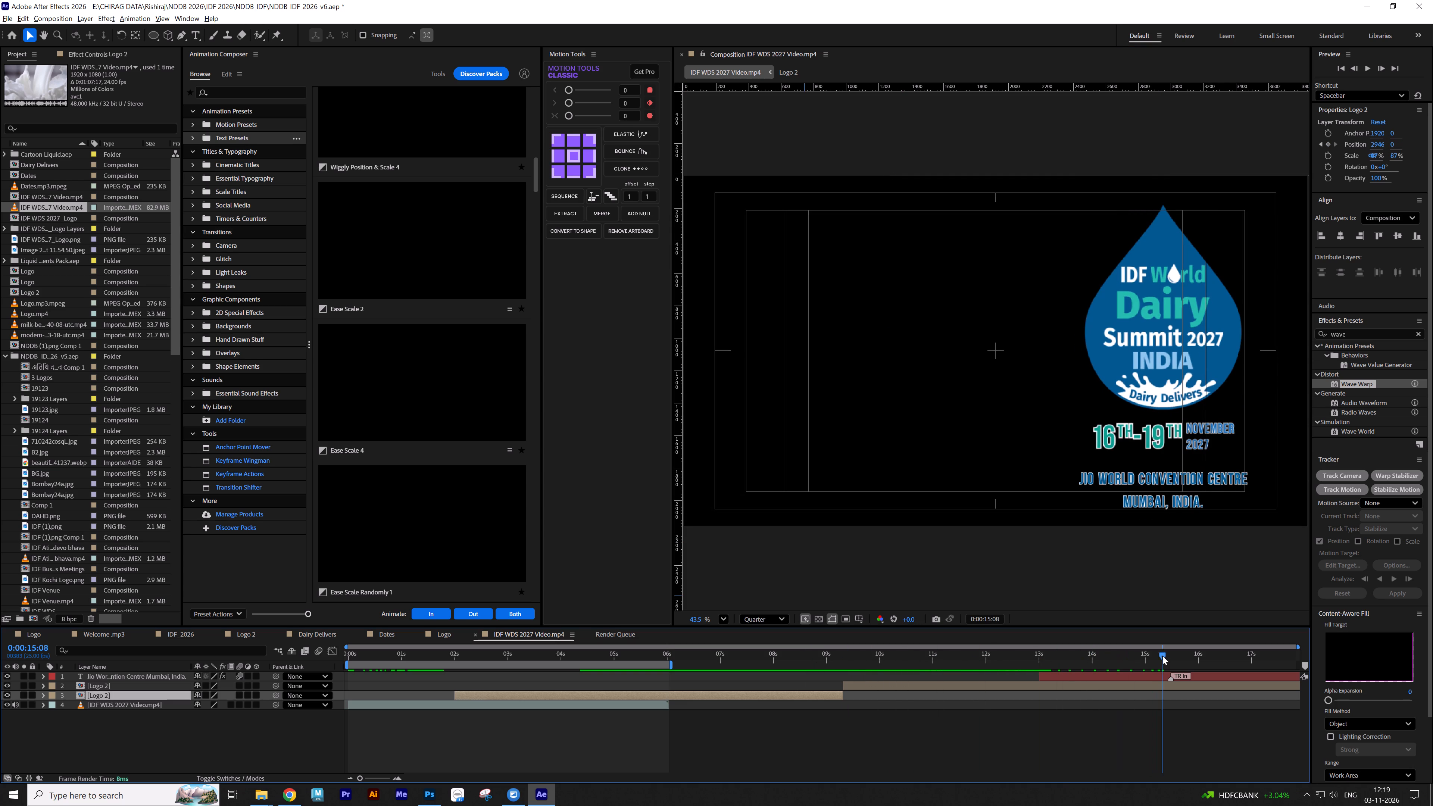
left_click_drag(1162, 656, 648, 656)
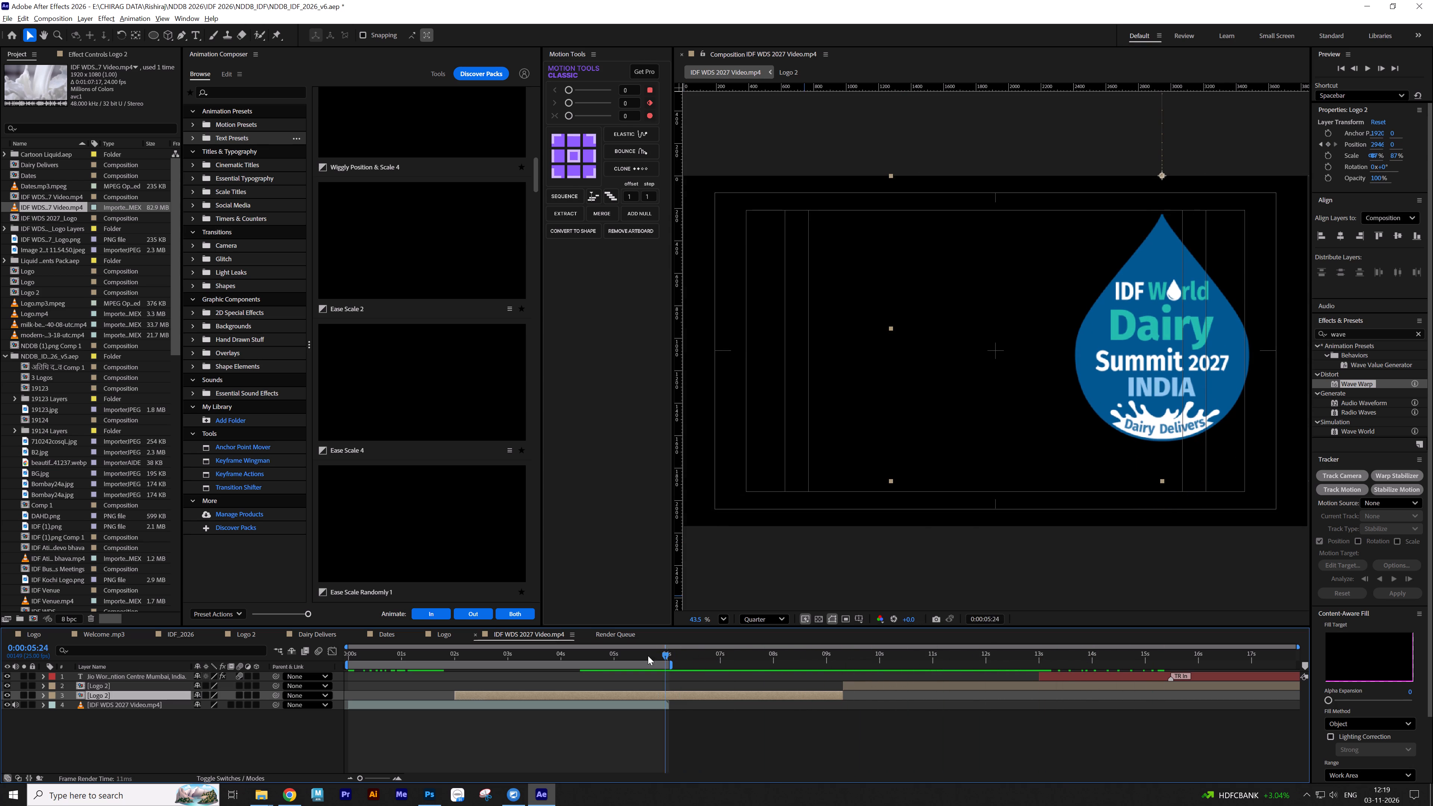
left_click_drag(648, 656, 686, 653)
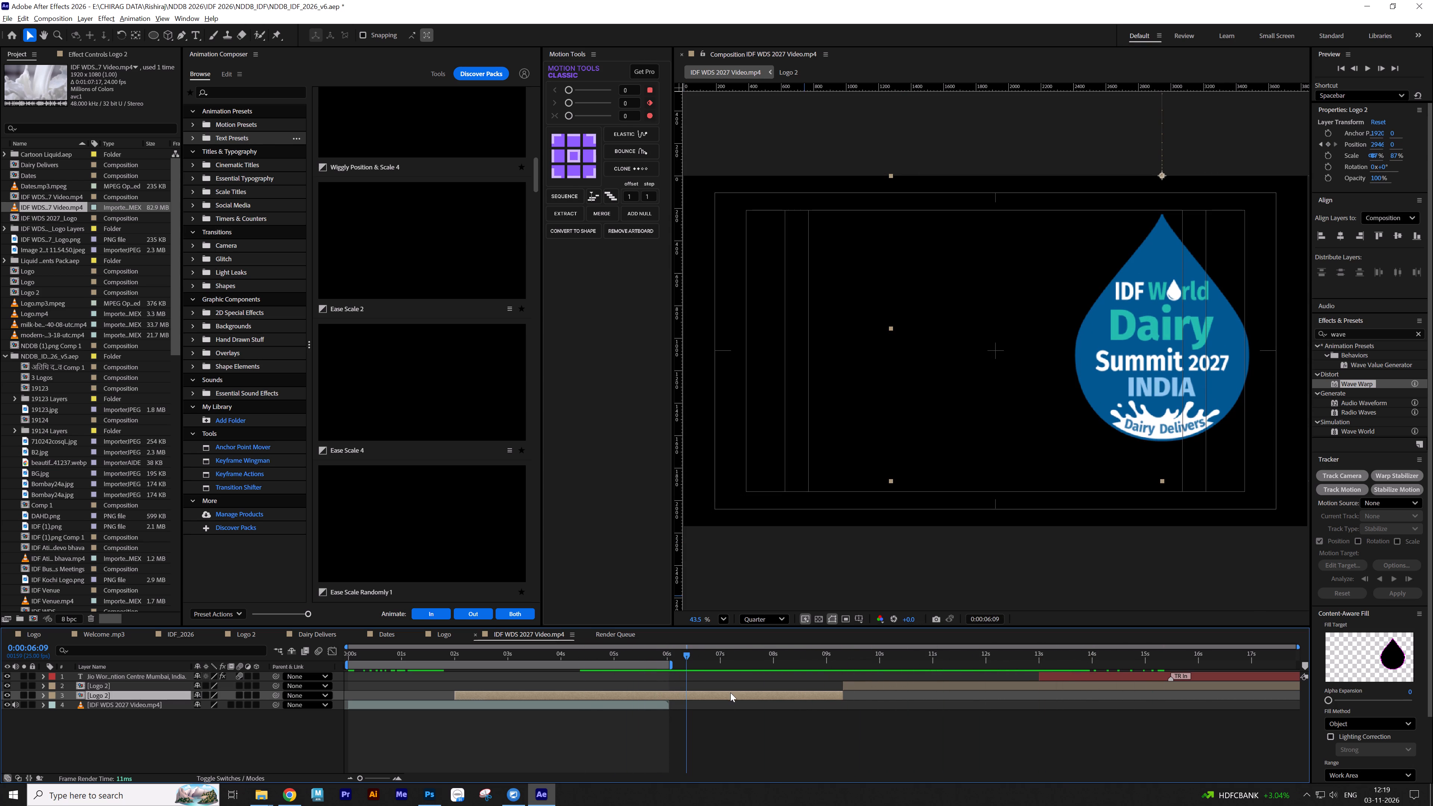
key("ctrl+shift+d")
key("Delete")
Shift the upper Logo 2 layer earlier to start at 0:00:06:09 and the venue text layer to start at about 7.5 seconds.
left_click(893, 679)
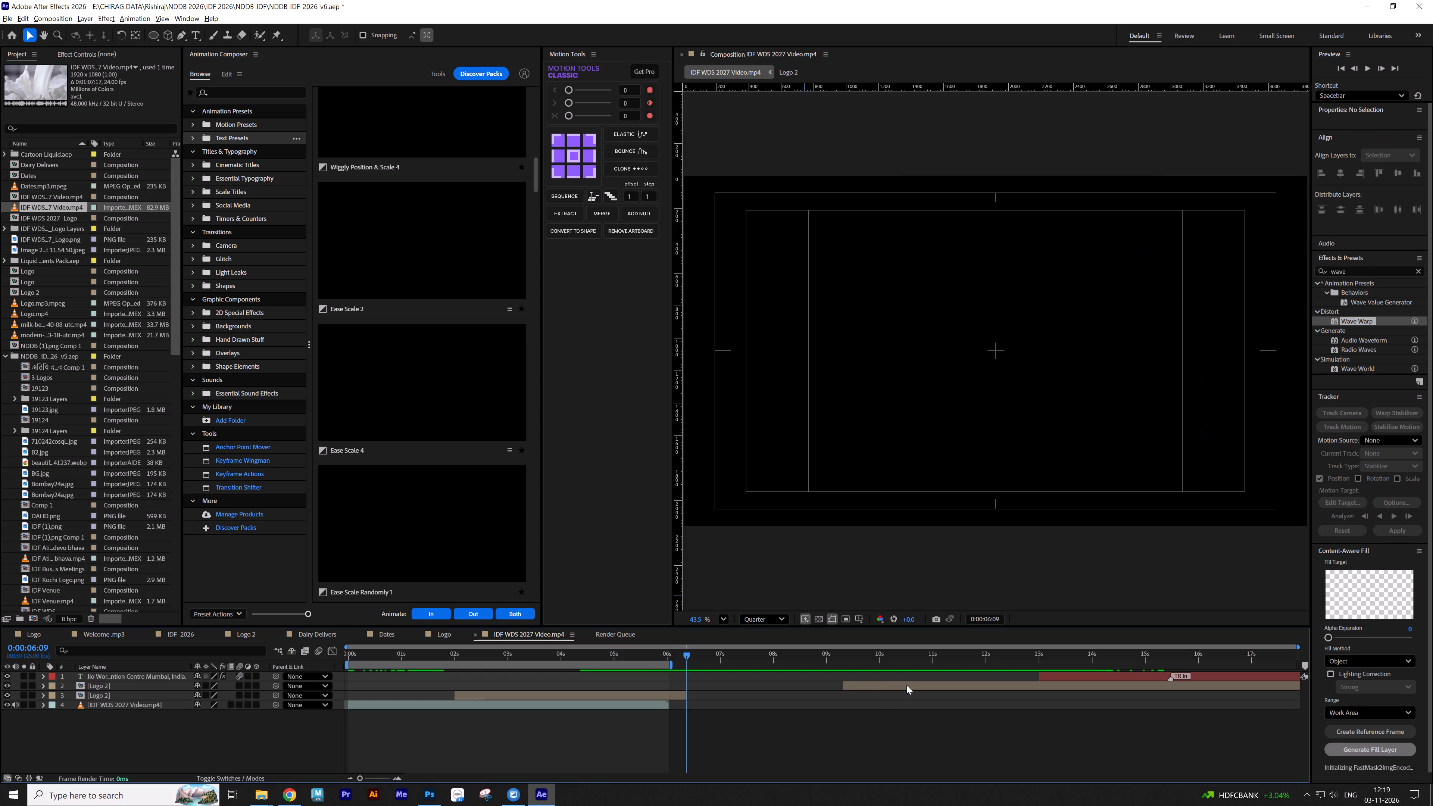
left_click(907, 686)
left_click(1070, 677, "ctrl")
left_click_drag(905, 685, 899, 685)
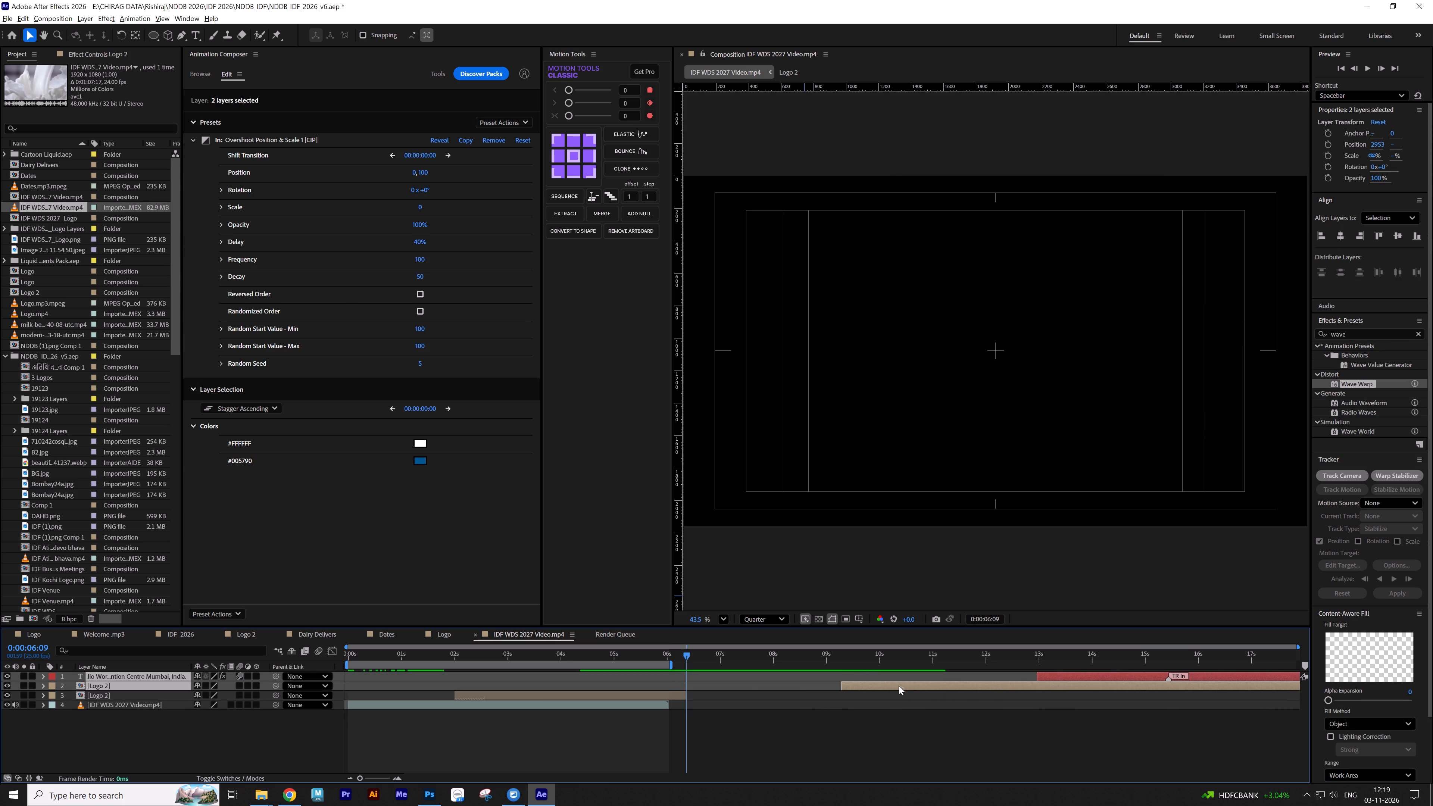
left_click_drag(899, 685, 754, 685)
left_click(750, 709)
left_click_drag(917, 676, 786, 675)
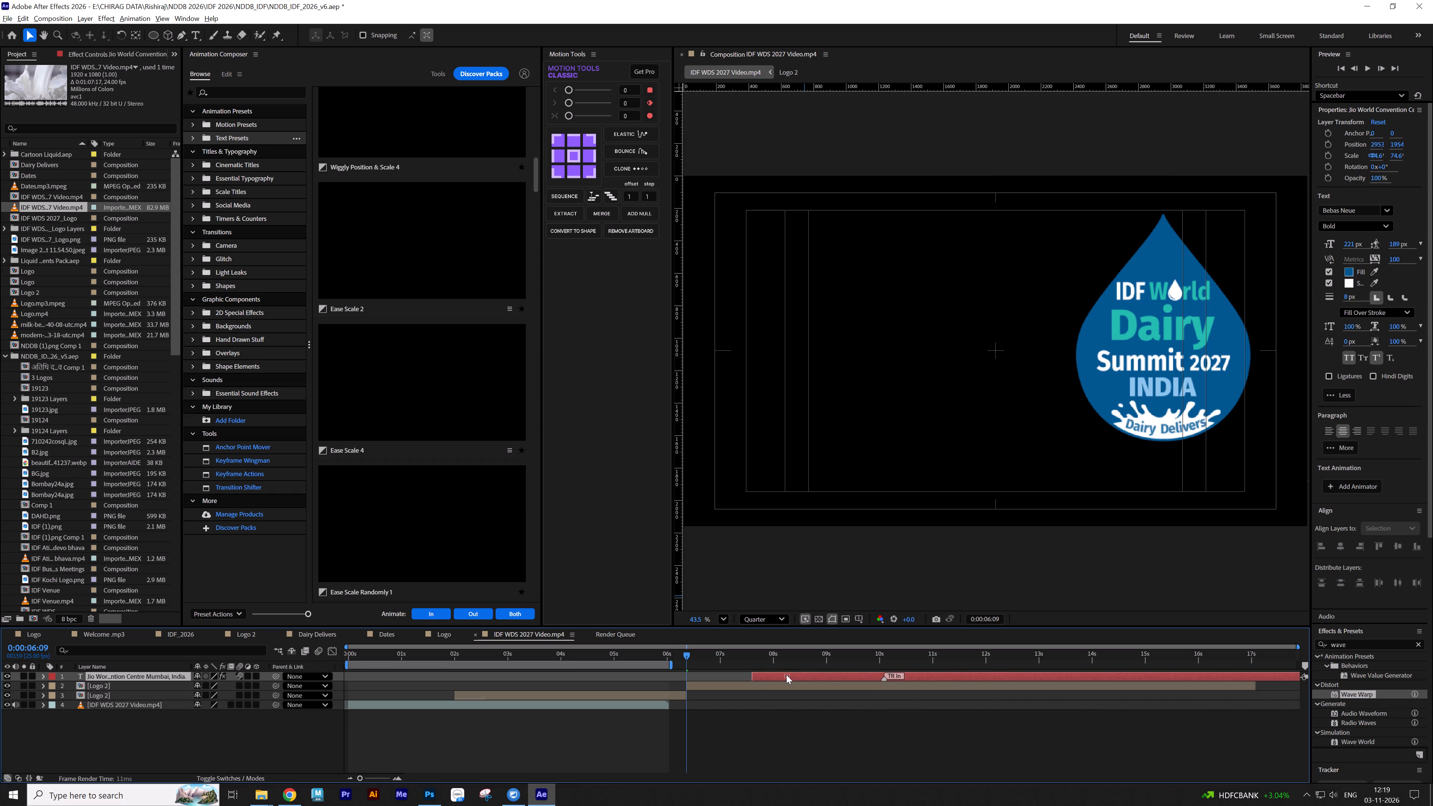
left_click_drag(786, 675, 785, 675)
Shift both Logo 2 layers and the venue text layer earlier together so the first logo starts at about 1.4 seconds.
left_click(675, 692, "ctrl")
left_click(706, 687, "ctrl")
left_click(770, 676, "ctrl")
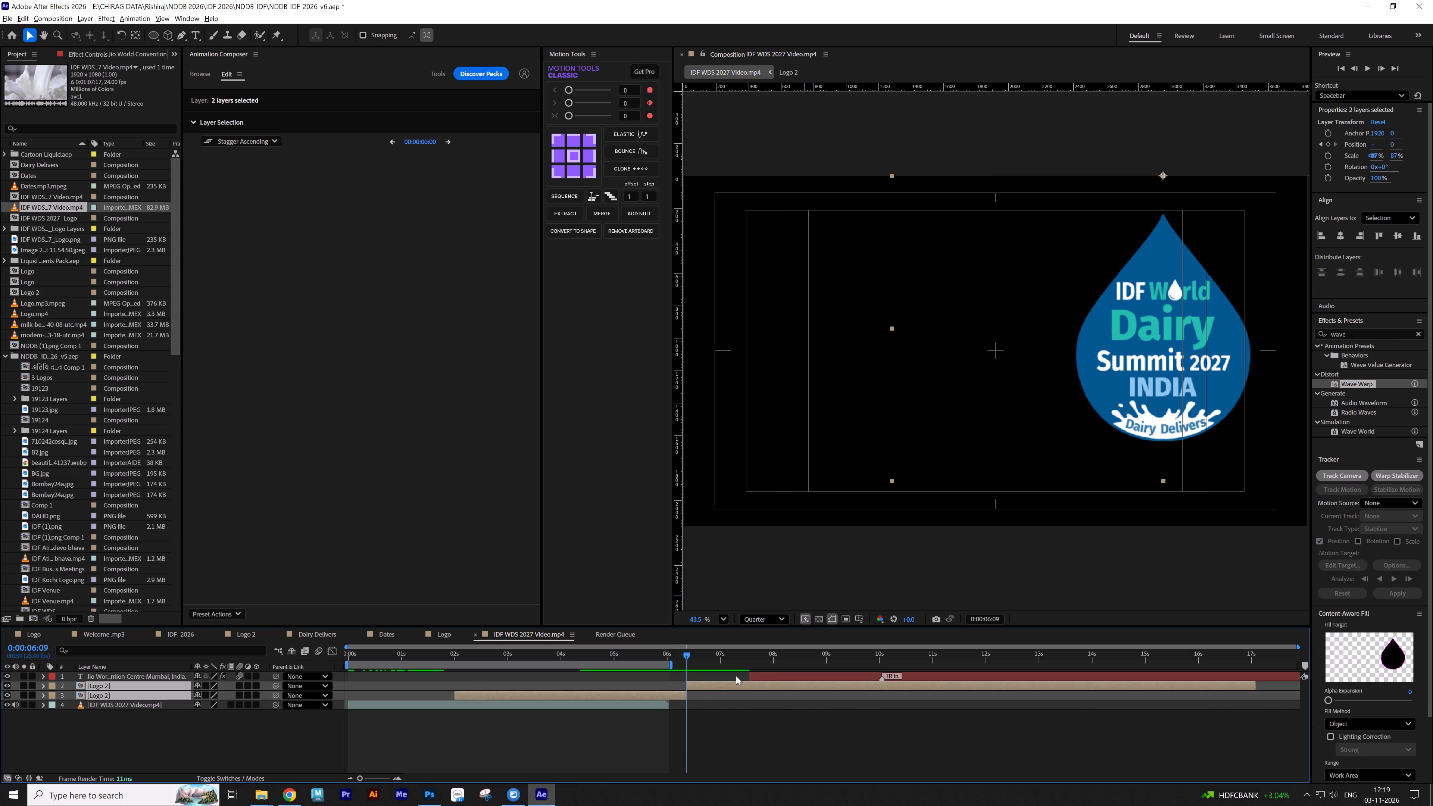
left_click(607, 694, "shift")
left_click(774, 674, "shift")
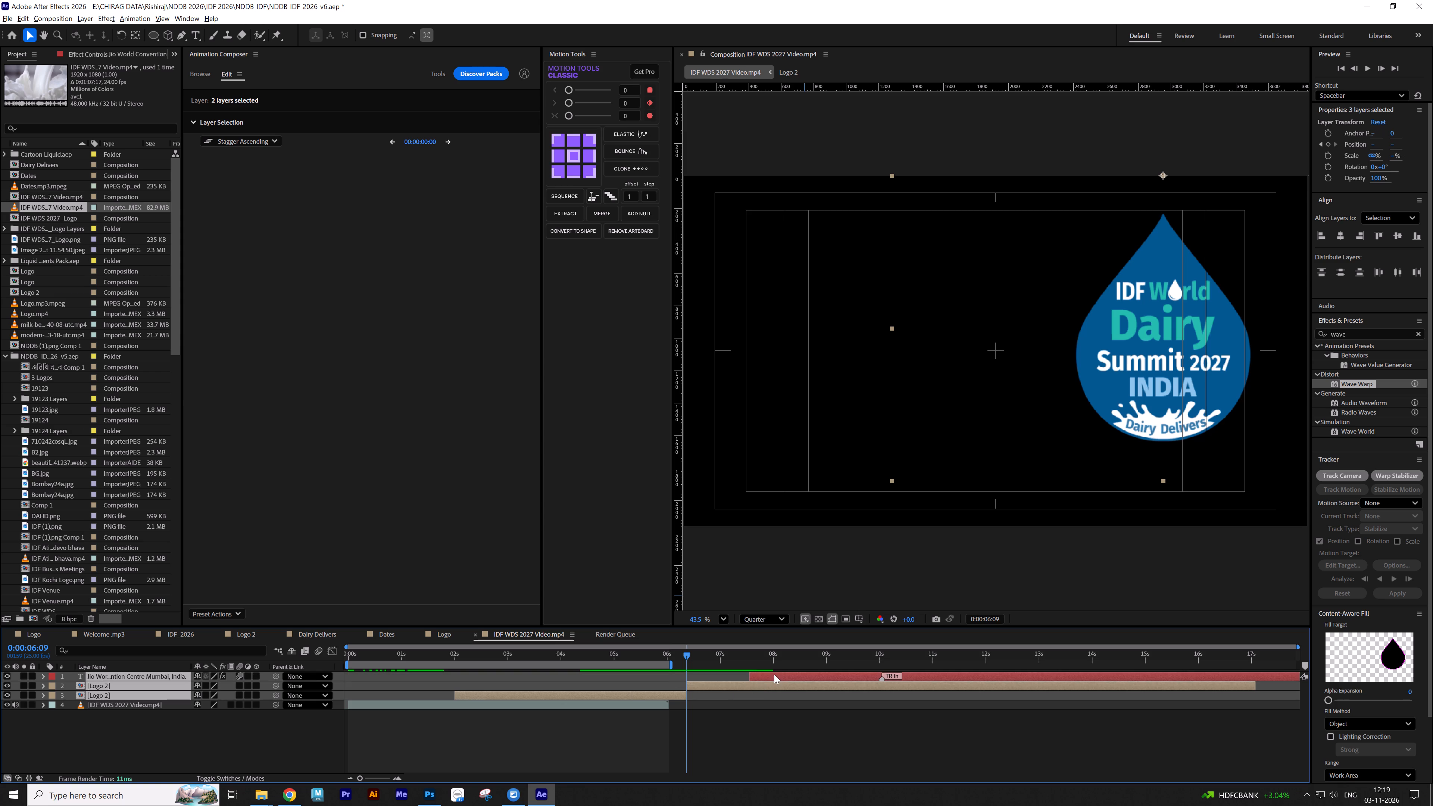
left_click_drag(651, 693, 563, 695)
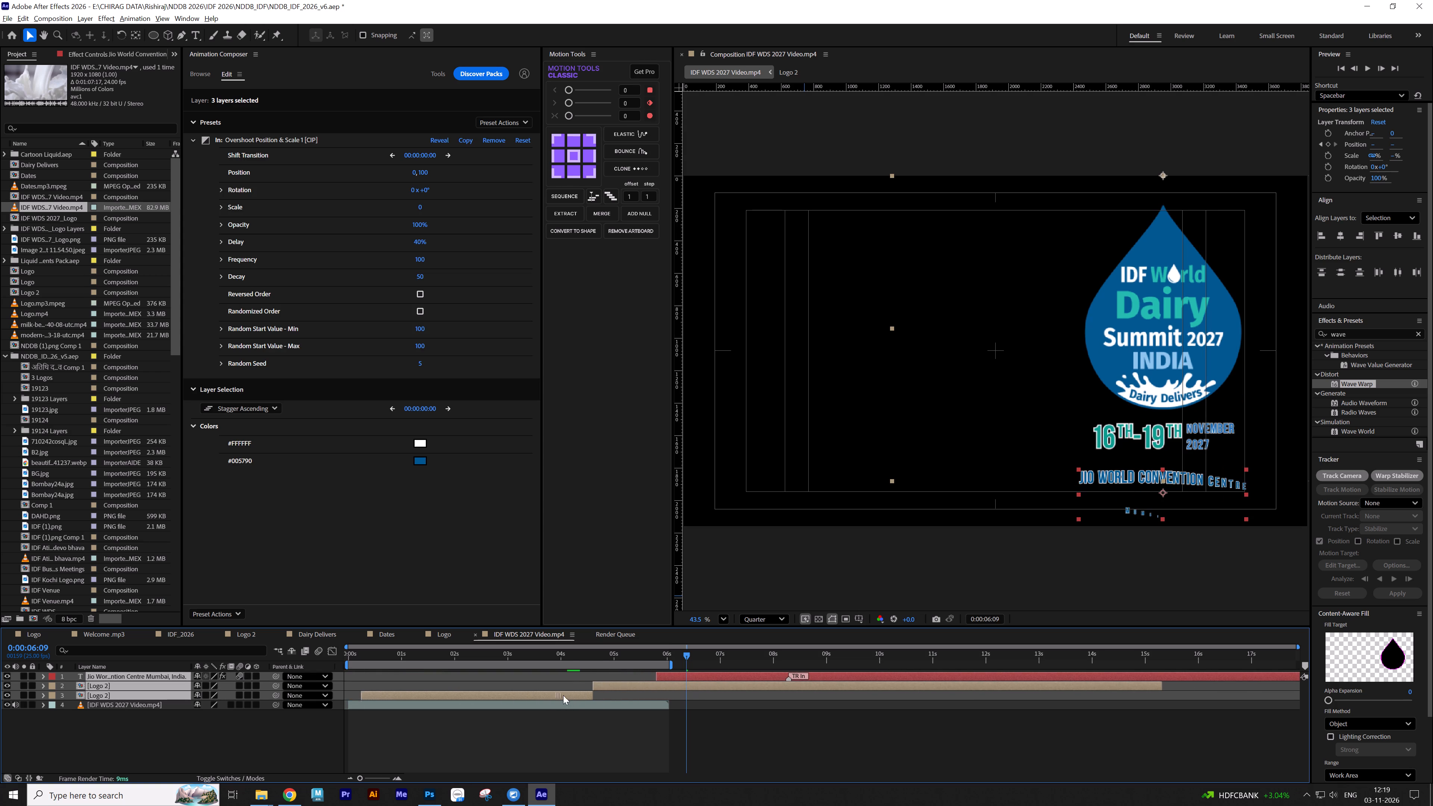
left_click_drag(563, 695, 622, 695)
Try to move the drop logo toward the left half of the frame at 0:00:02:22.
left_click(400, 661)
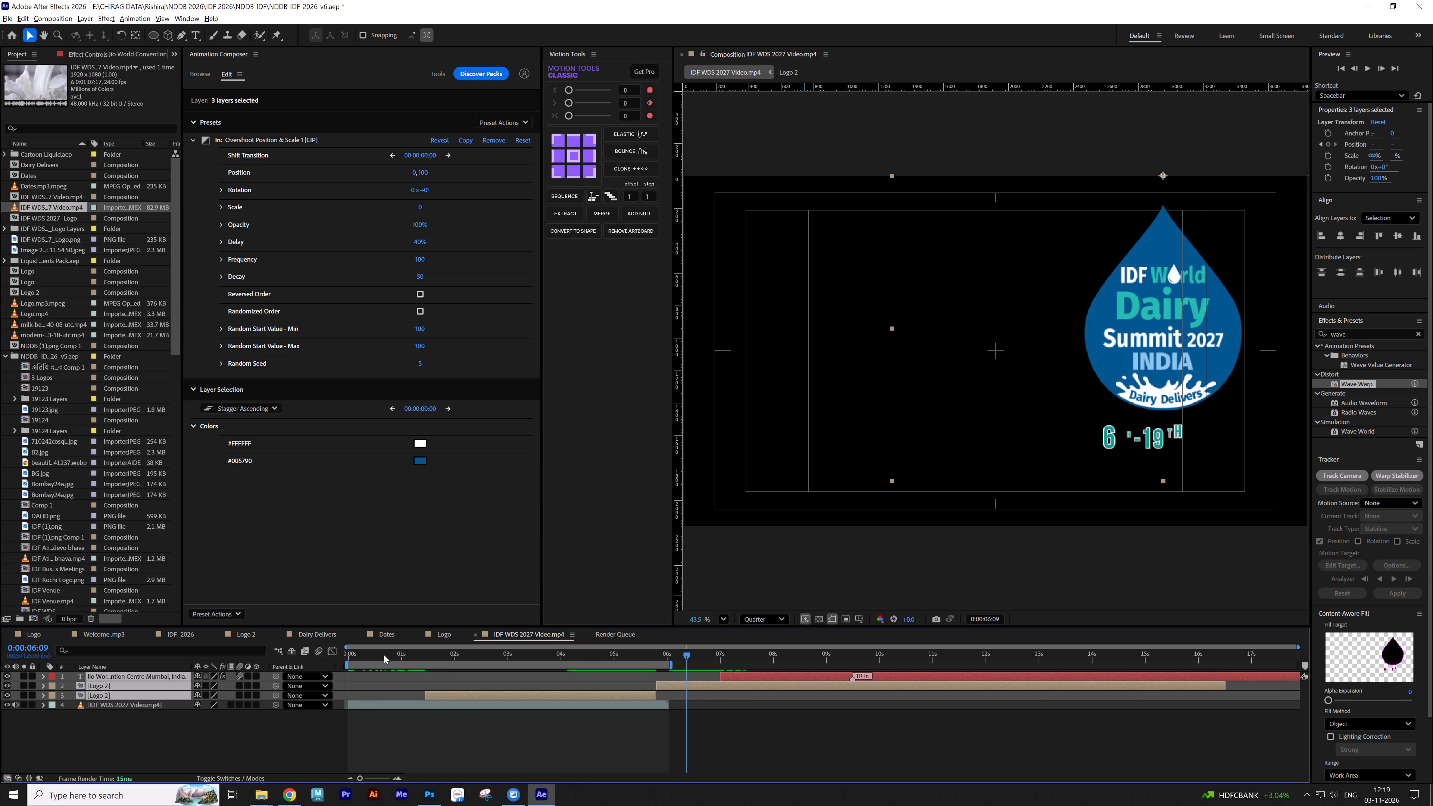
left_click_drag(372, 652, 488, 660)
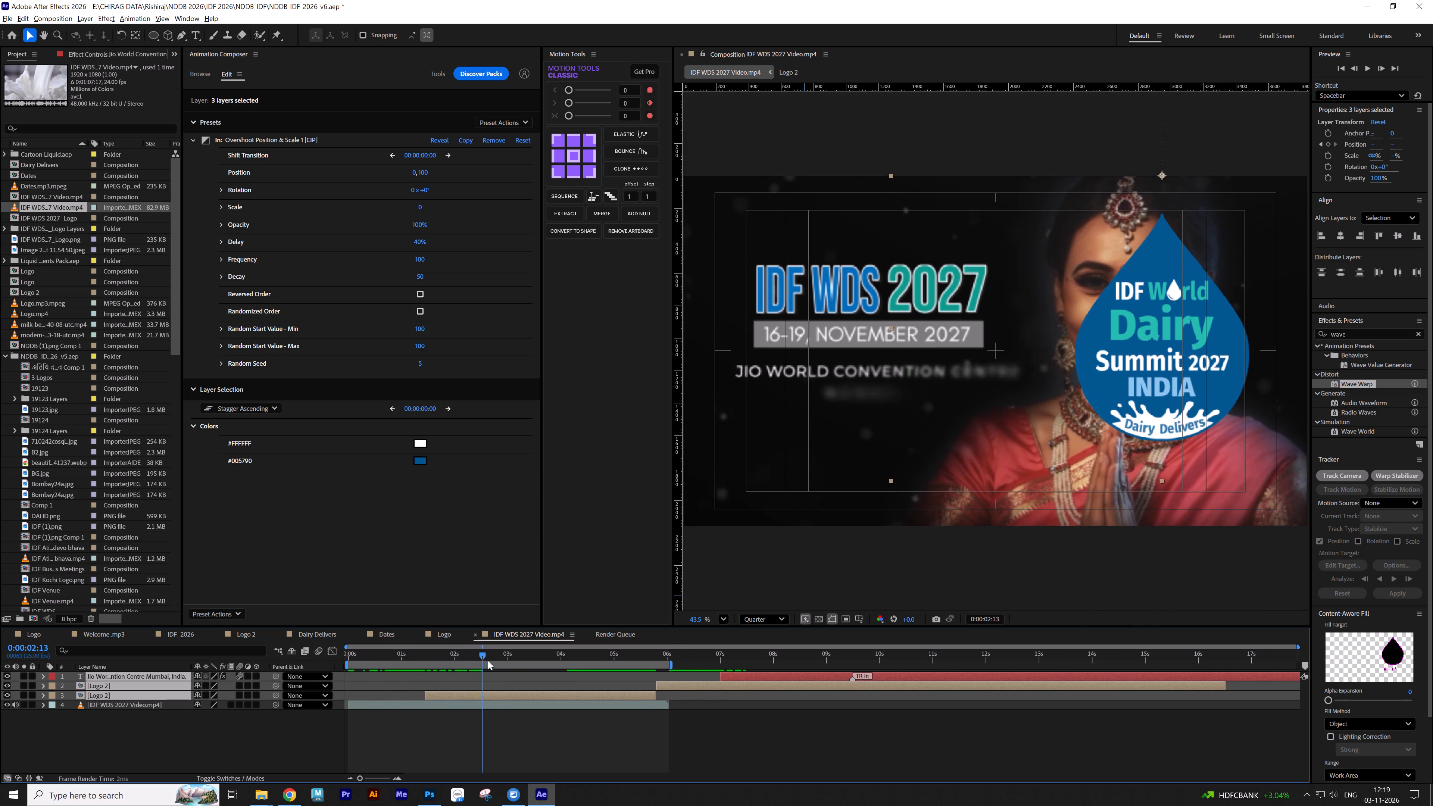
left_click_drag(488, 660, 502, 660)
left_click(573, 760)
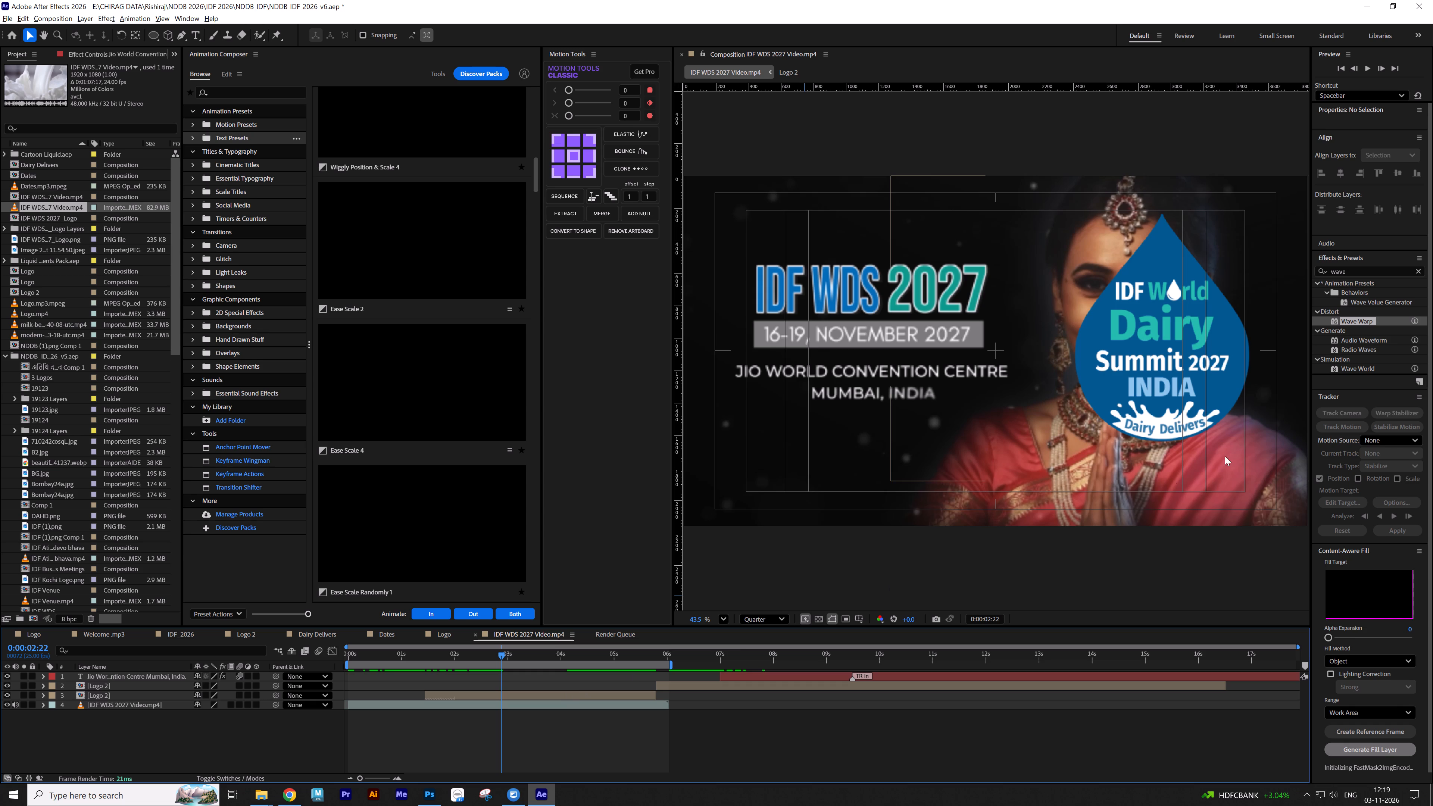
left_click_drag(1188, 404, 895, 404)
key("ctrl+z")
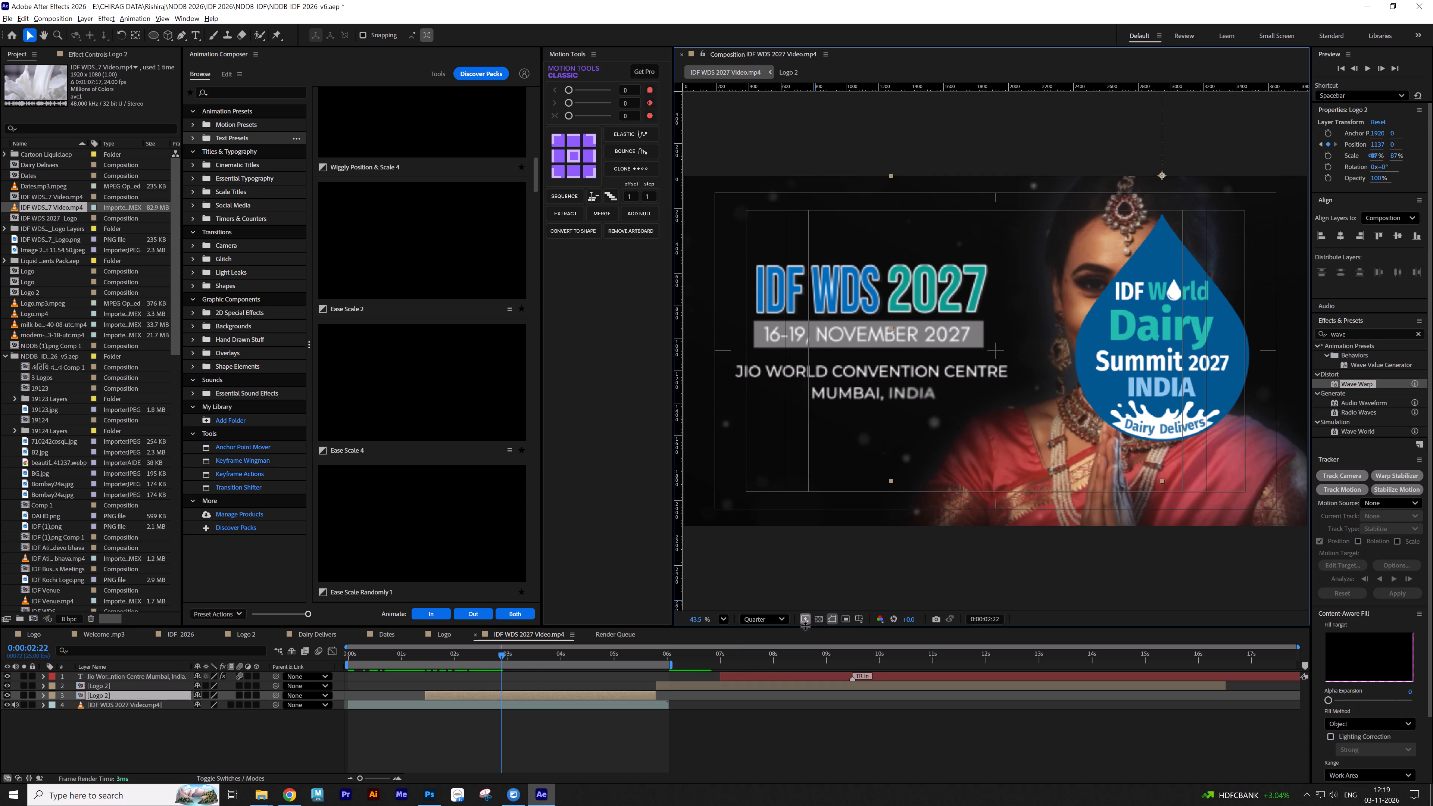
Add a null object and place it below both Logo 2 layers, directly above the video layer.
right_click(172, 730)
left_click(249, 607)
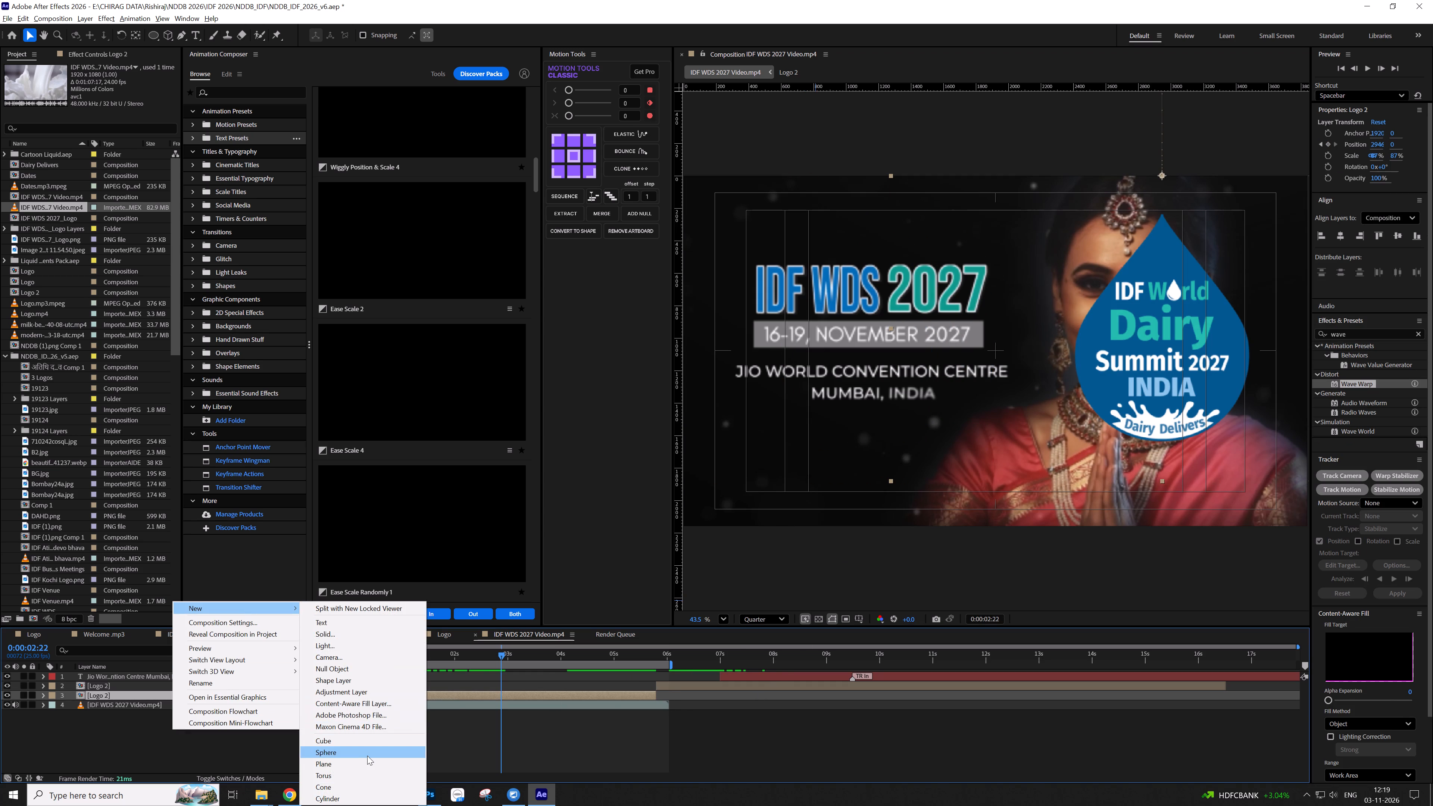
left_click(392, 667)
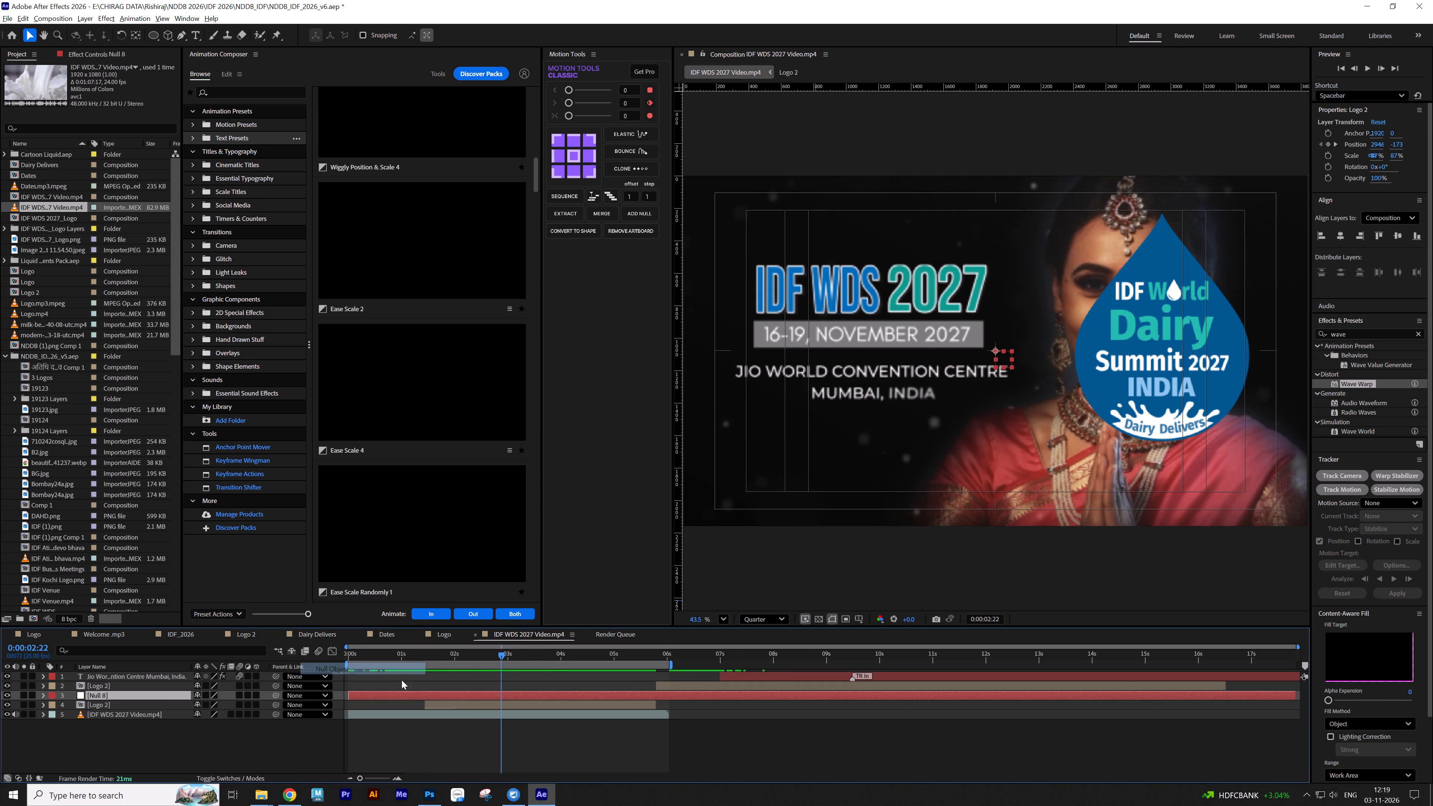
left_click(704, 687)
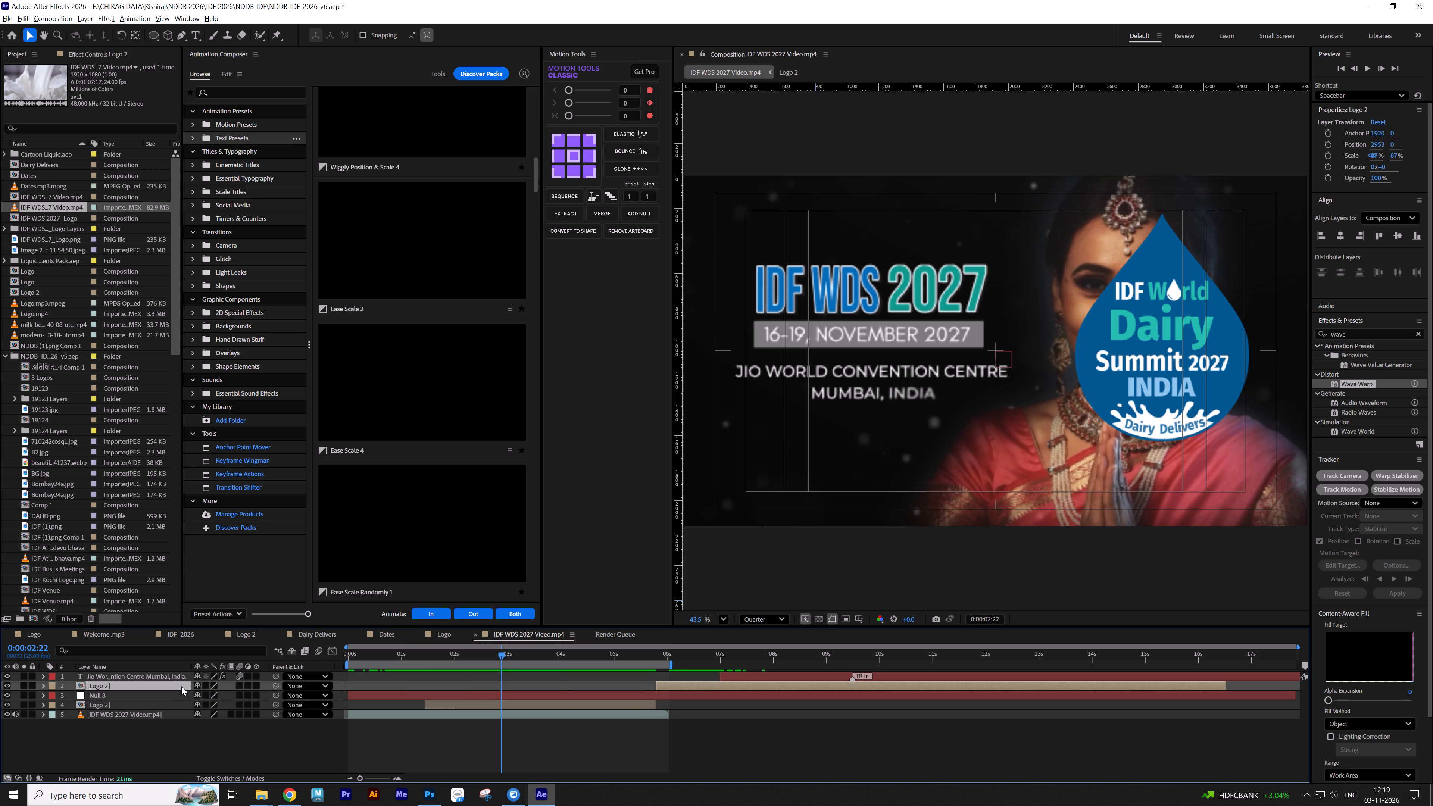
left_click_drag(168, 696, 166, 707)
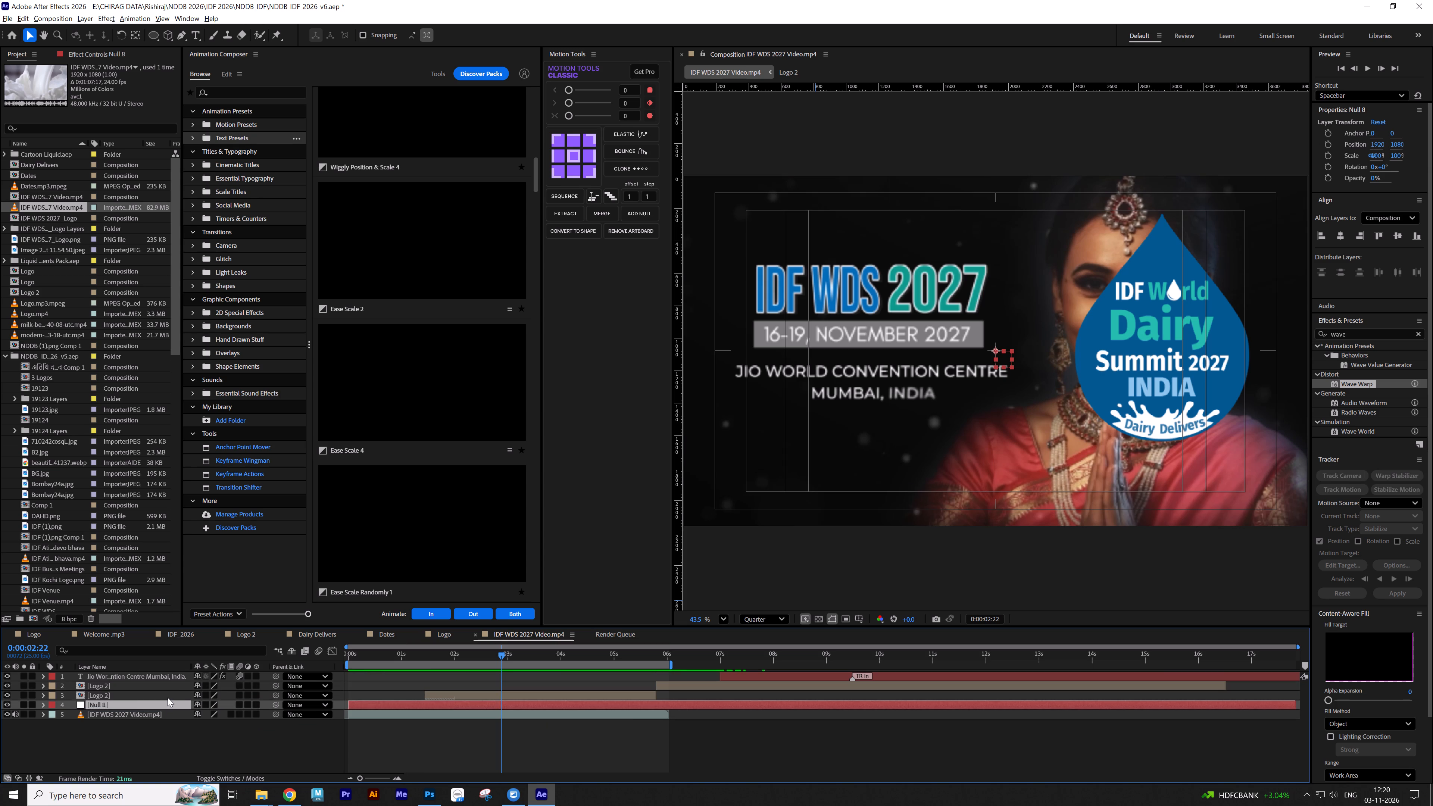
Parent the venue text layer and both Logo 2 layers to the new null object.
left_click(168, 697)
left_click(168, 688)
left_click(171, 677)
left_click(169, 685, "ctrl")
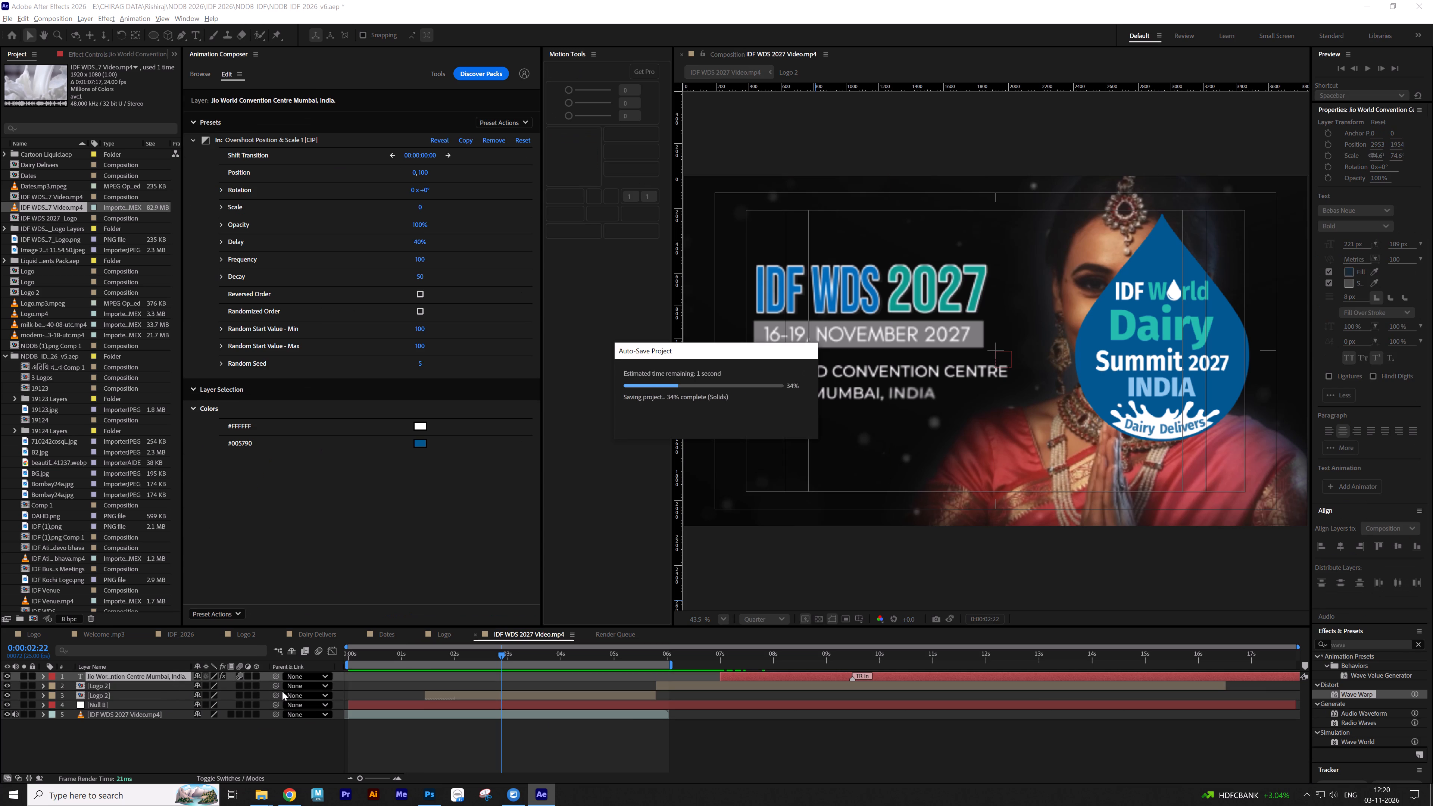
left_click(162, 685, "ctrl")
left_click(162, 694, "ctrl")
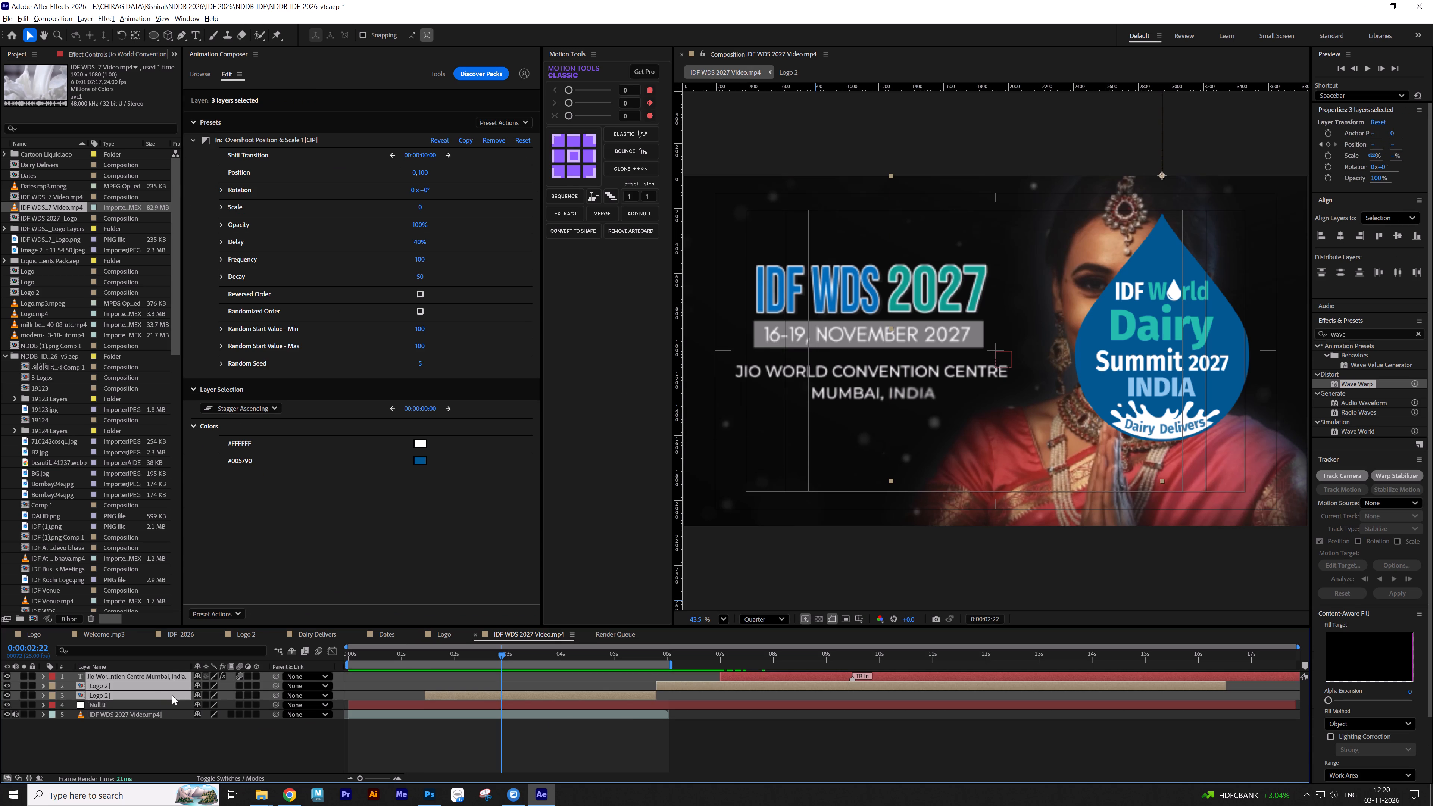
left_click_drag(276, 694, 157, 706)
Move the null object horizontally to the frame's left edge so the parented drop logo sits in the left half of the frame.
left_click(157, 706)
key("s")
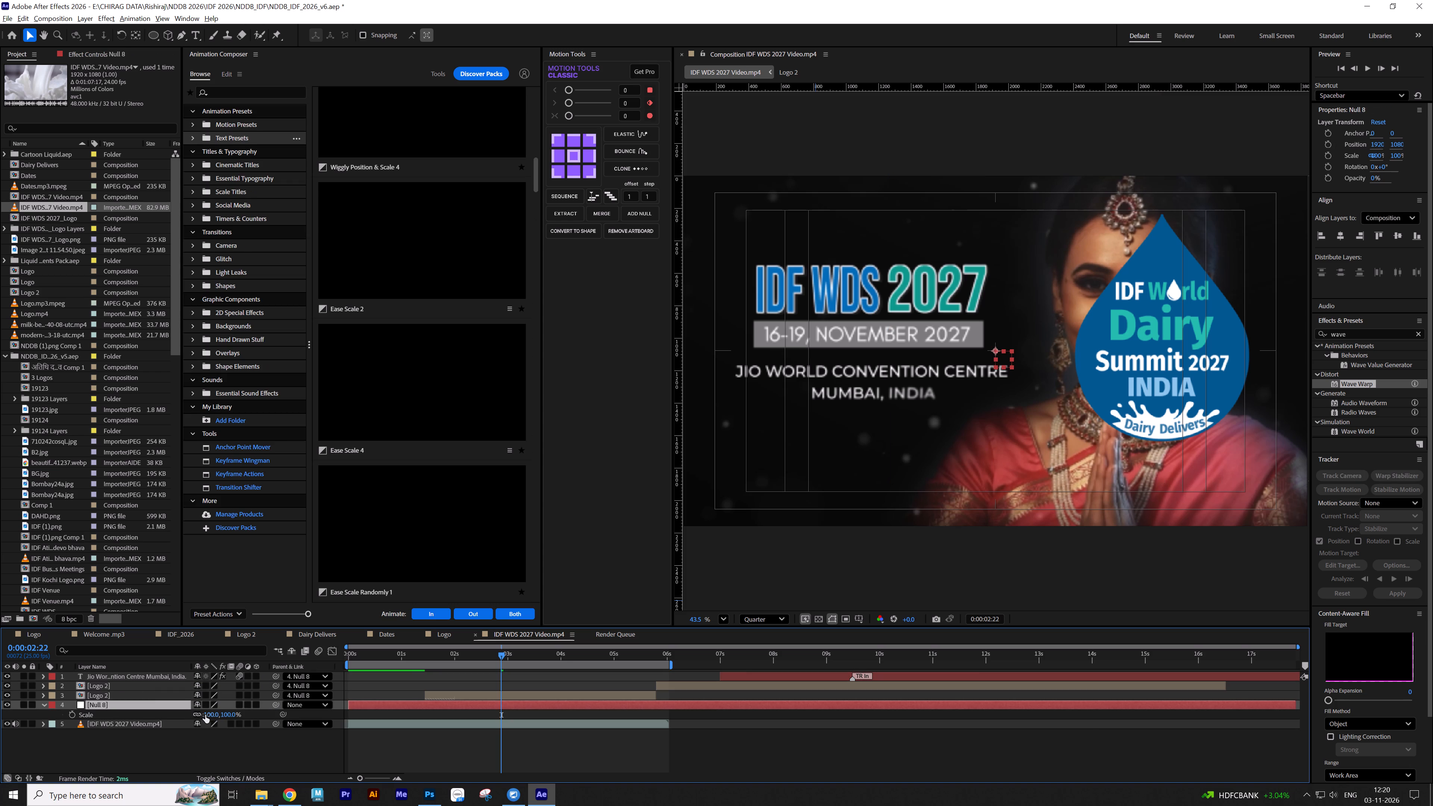
left_click_drag(994, 350, 983, 350)
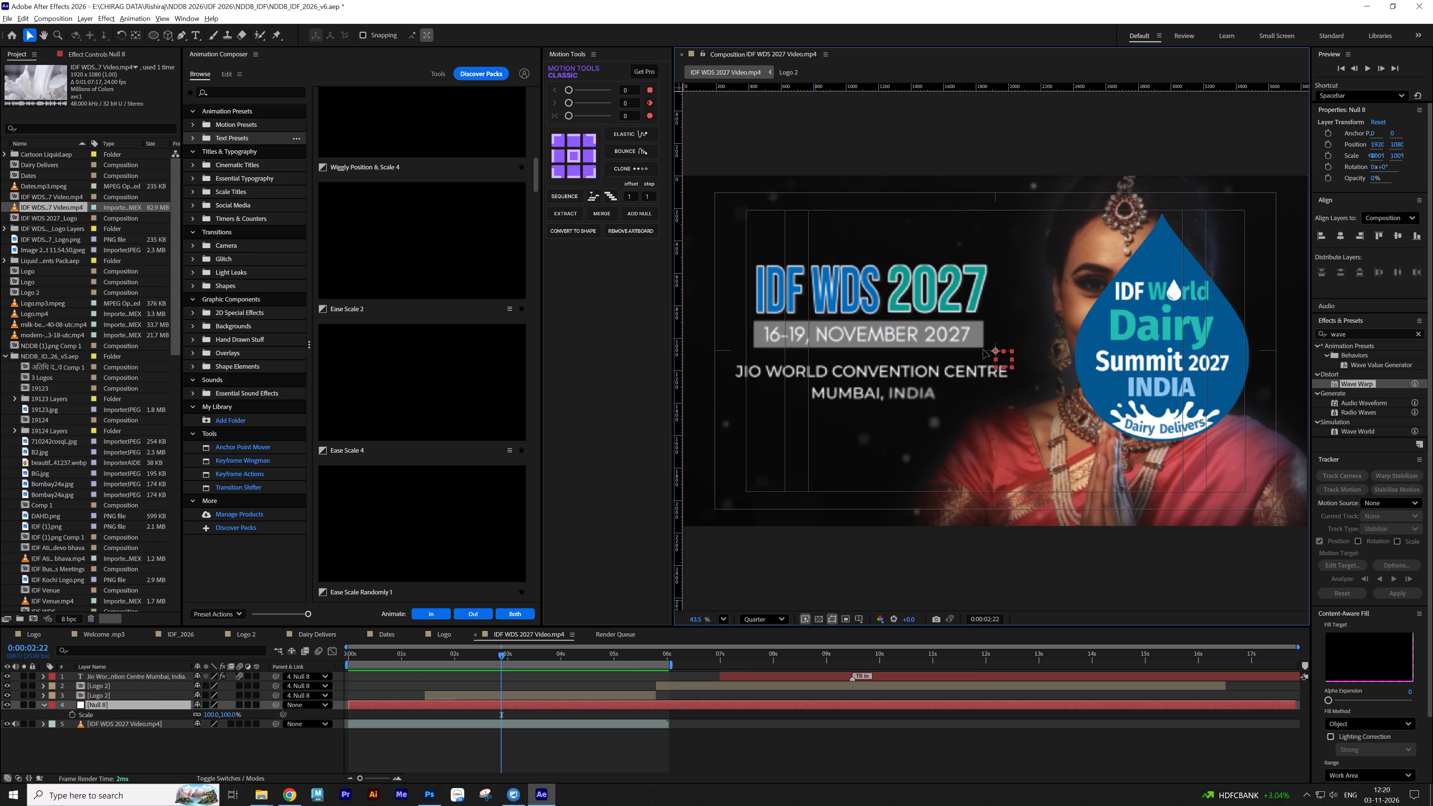
left_click_drag(983, 350, 687, 352)
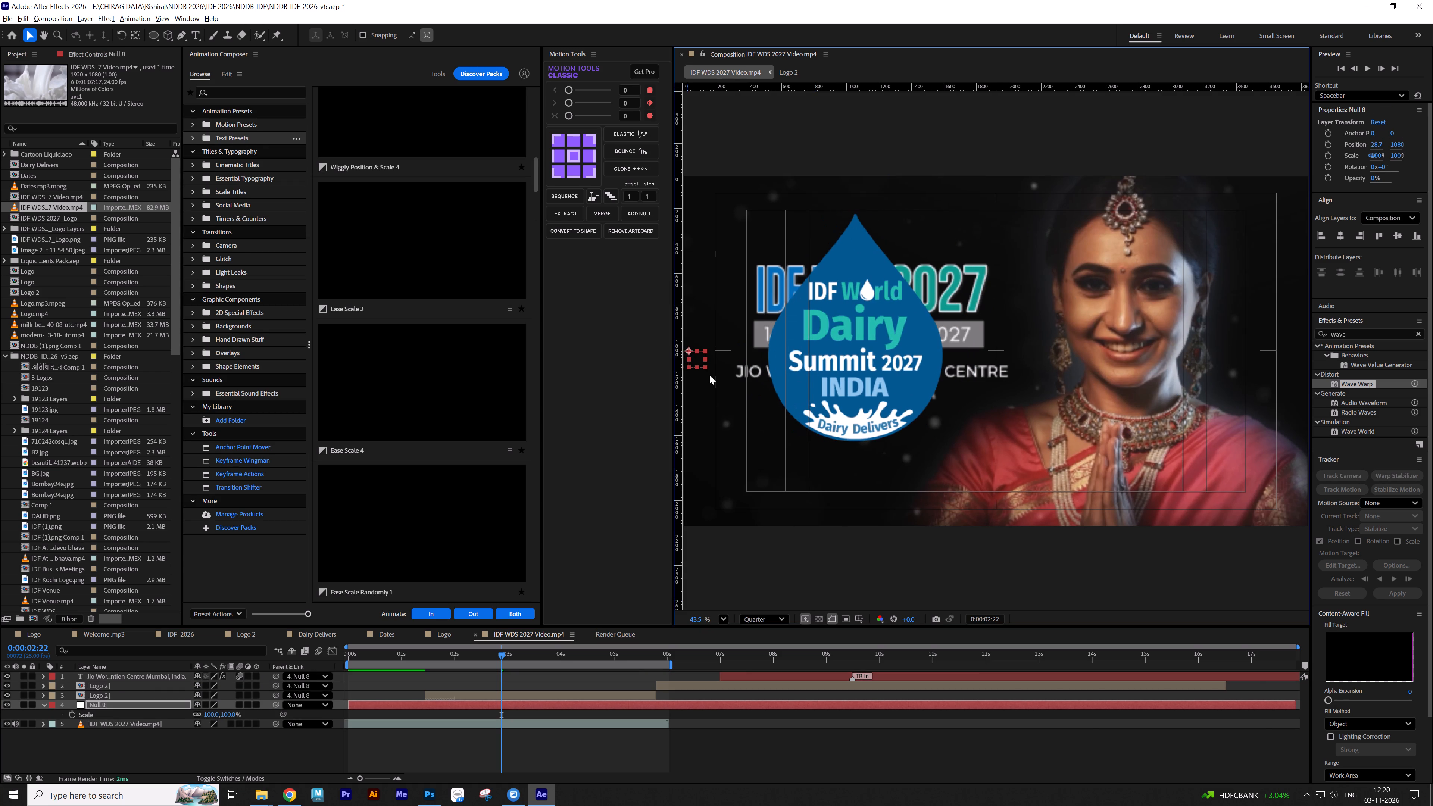
Split the earlier Logo 2 layer at 0:00:02:19.
left_click(749, 726)
left_click_drag(503, 655, 683, 651)
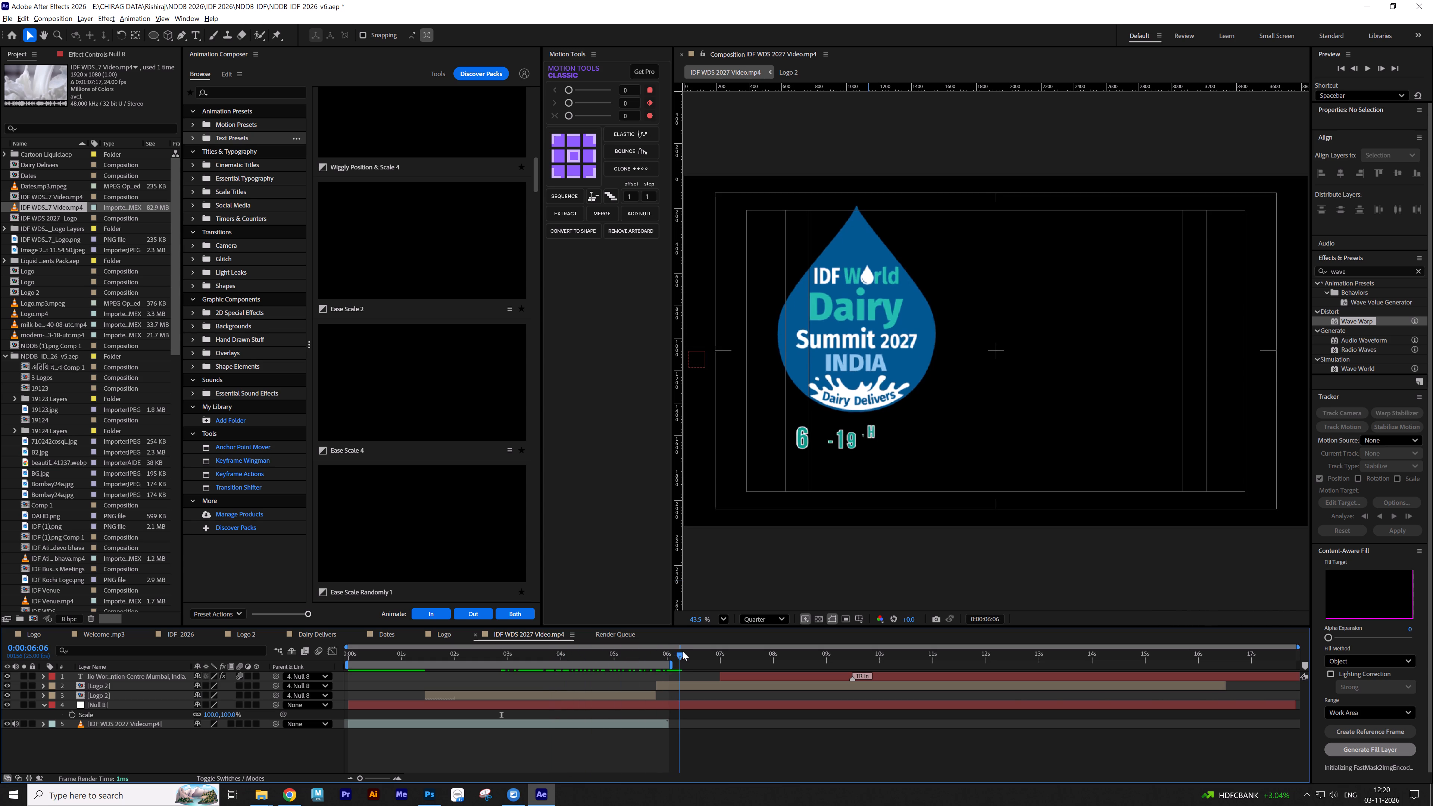
left_click_drag(683, 651, 522, 655)
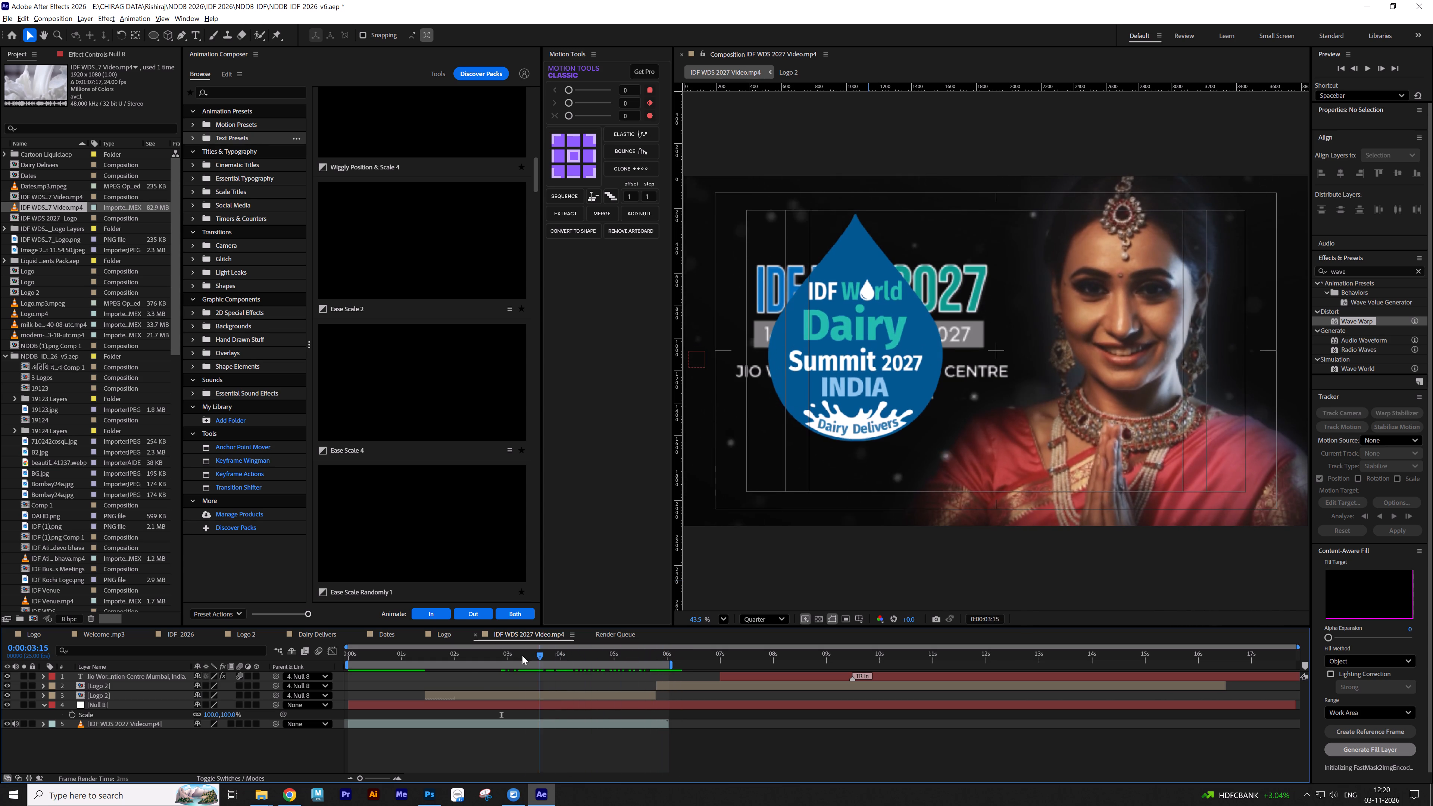
left_click_drag(522, 655, 497, 655)
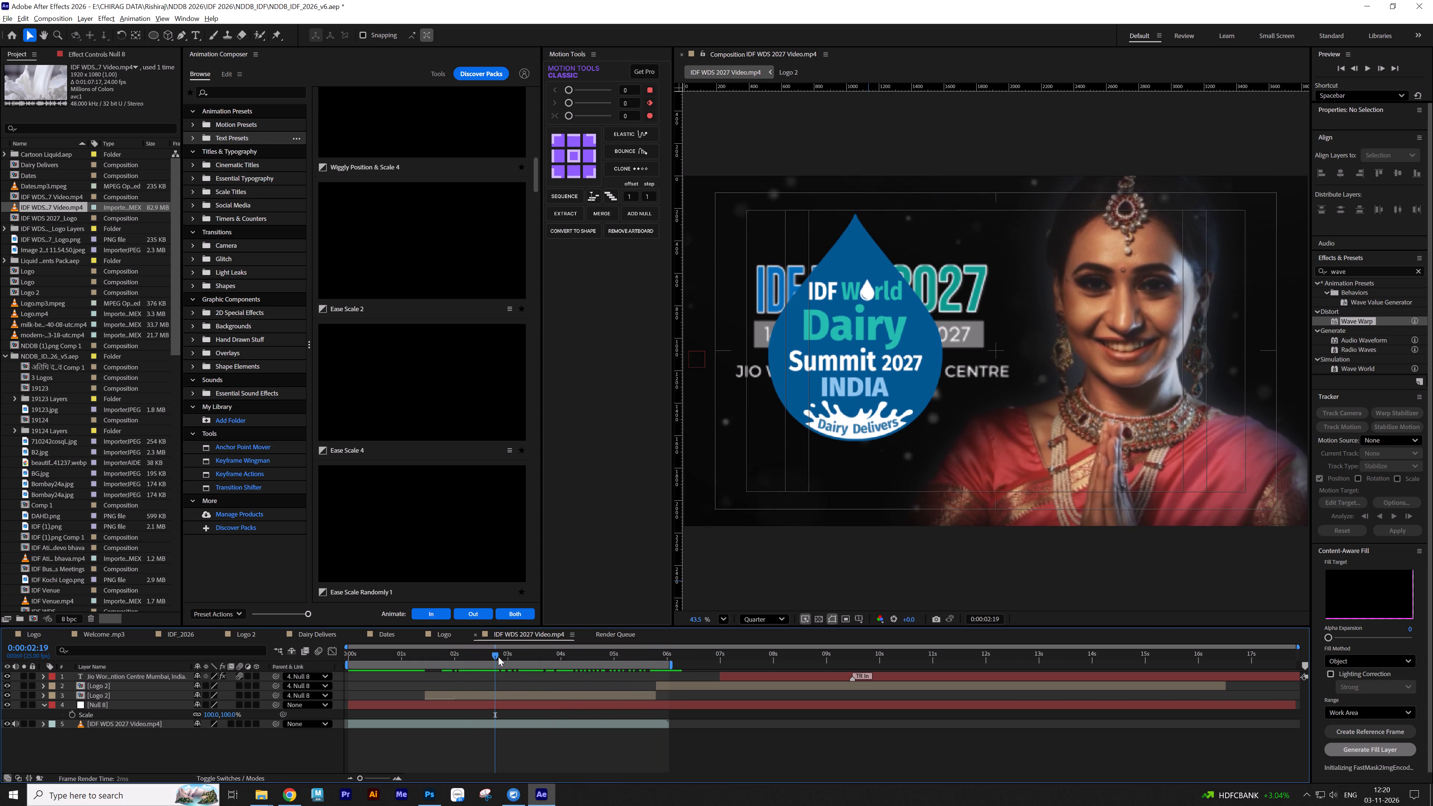
left_click(511, 687)
left_click(513, 696)
key("ctrl+shift+d")
Shift the later Logo 2 layer to start at 0:00:02:19 and the venue text layer to start at about 0:00:03:00.
left_click_drag(687, 686, 570, 683)
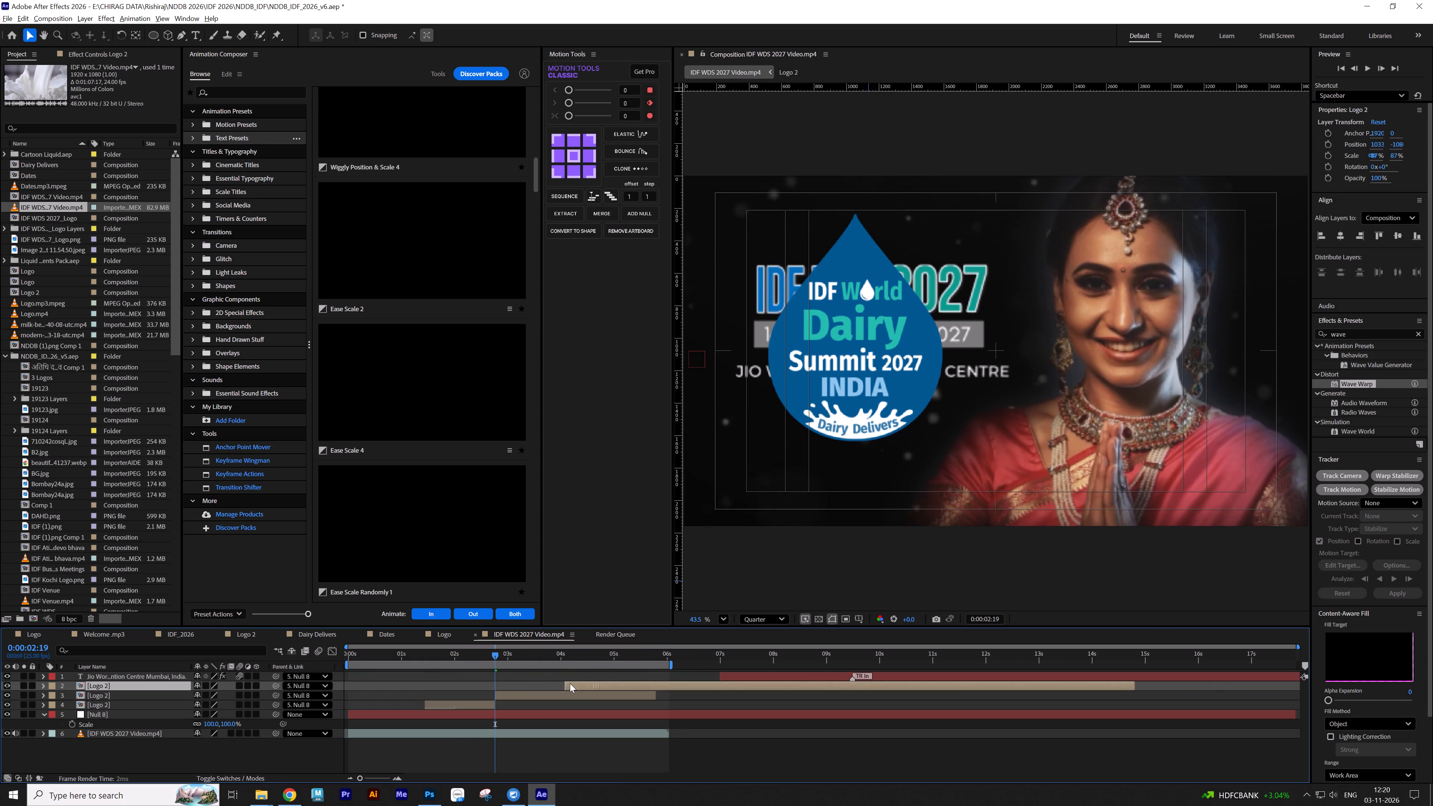
left_click_drag(570, 683, 531, 683)
left_click_drag(754, 677, 583, 675)
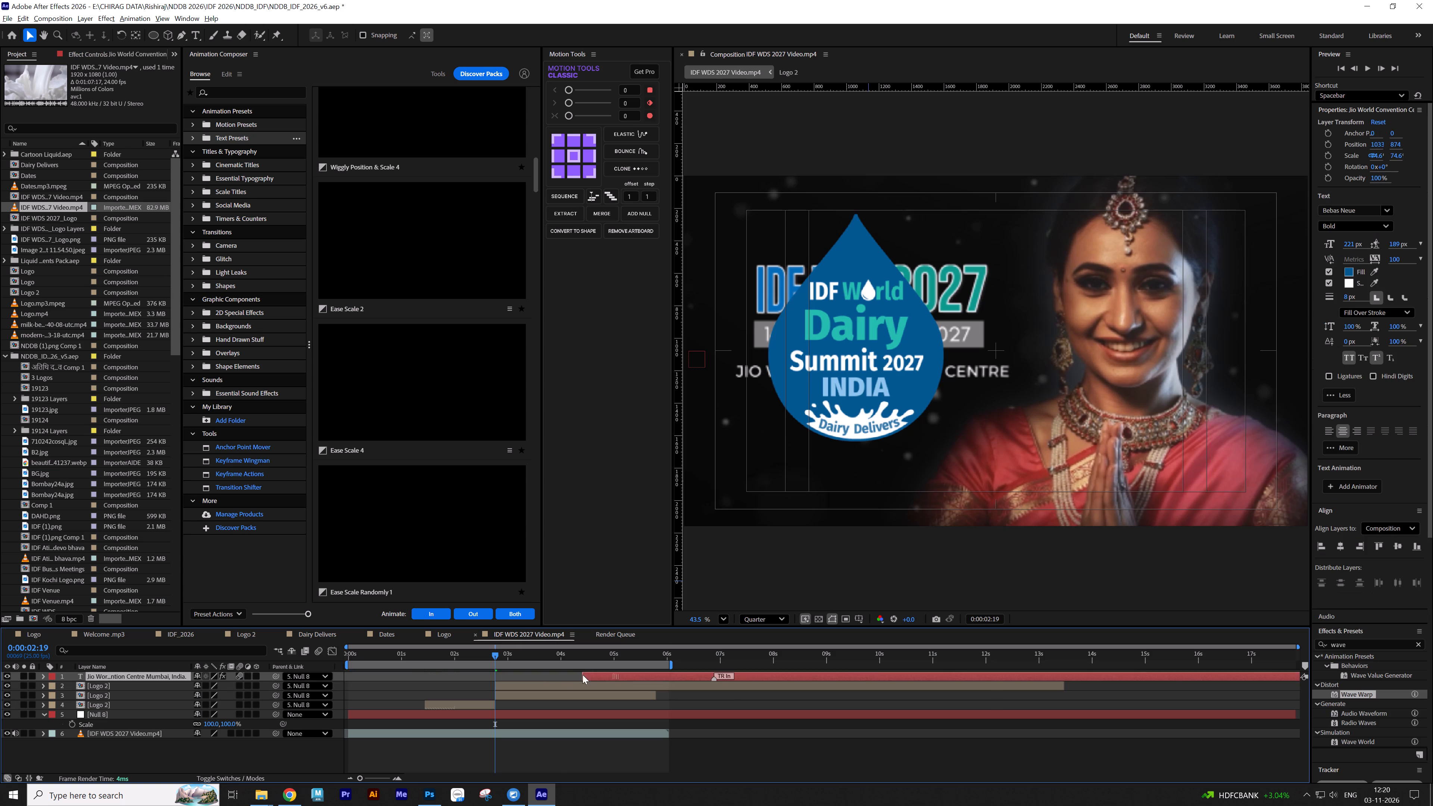
left_click_drag(583, 675, 544, 675)
Delete the split-off second part of the earlier Logo 2 layer.
left_click(543, 694)
key("Delete")
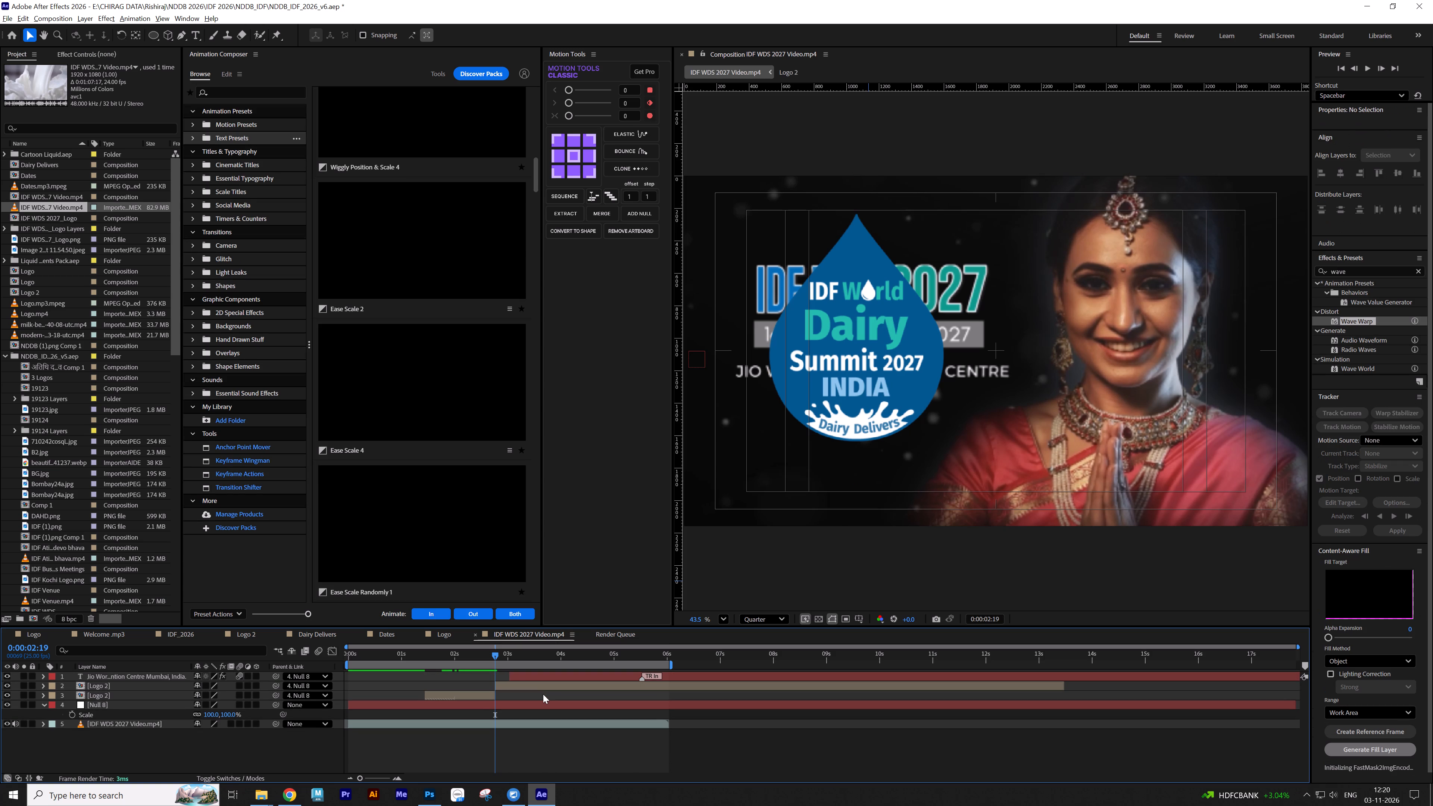
Preview the new timing and move the parent null left to about X -245 and up to Y 1040.
key("space")
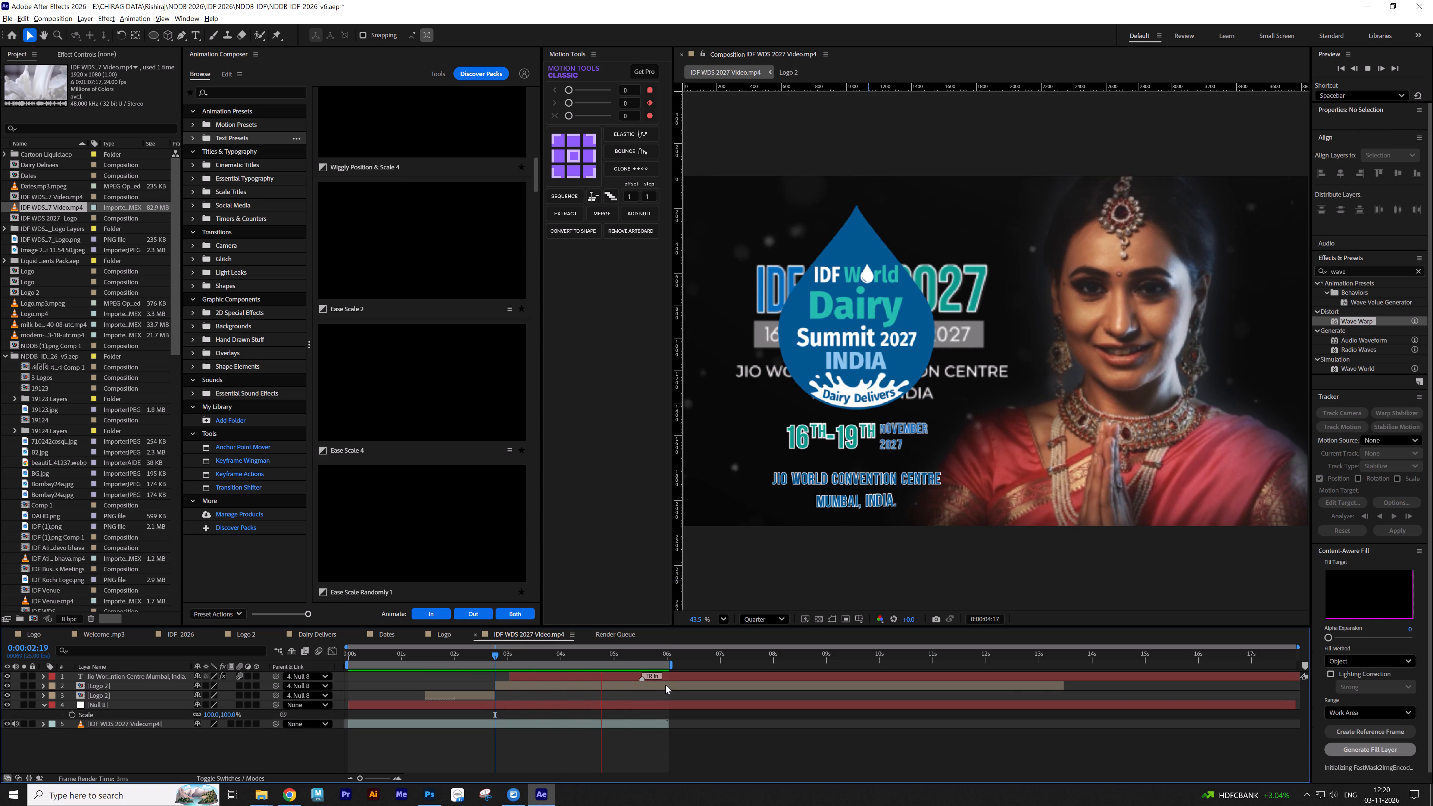
key("space")
left_click(606, 677)
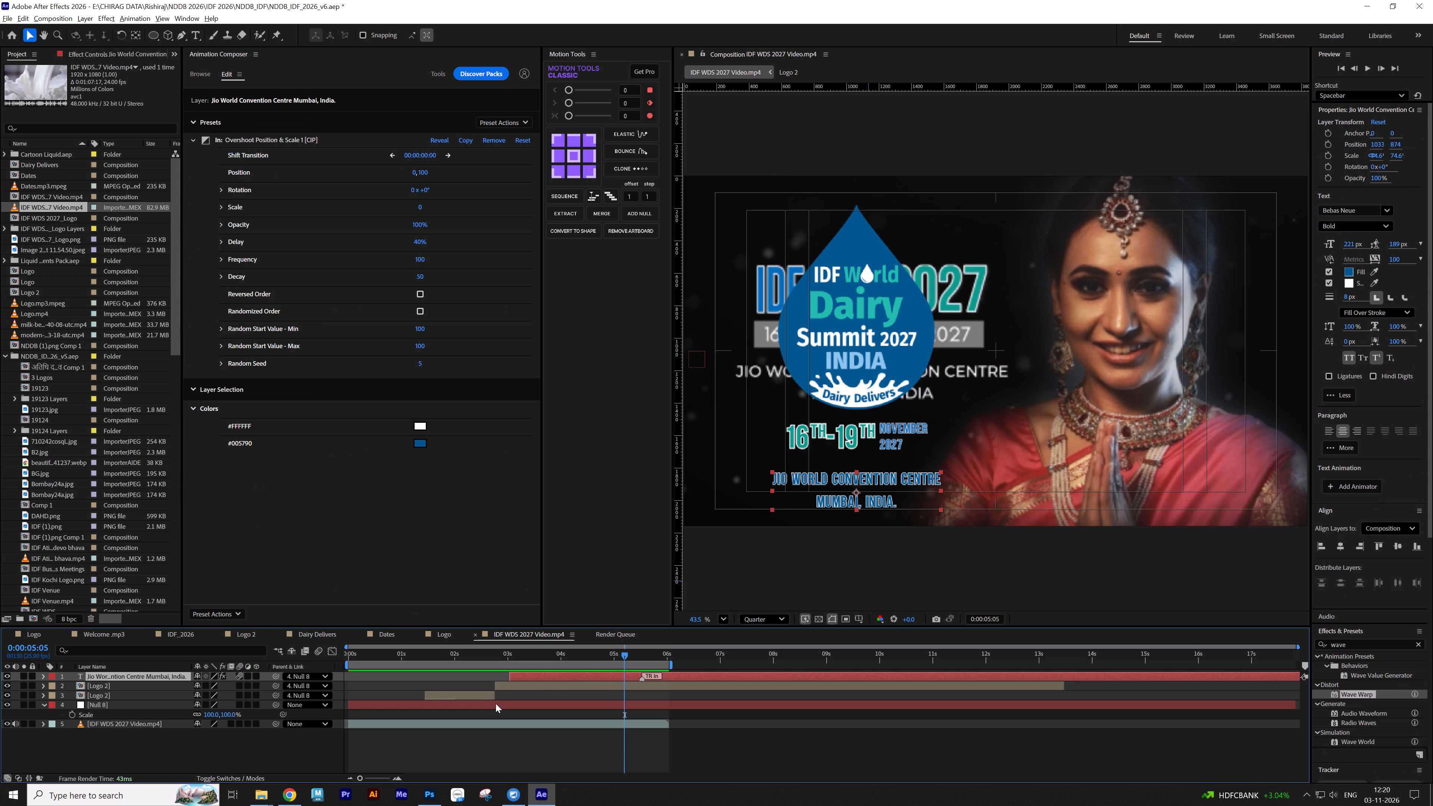
left_click(496, 704)
left_click_drag(690, 353, 670, 353)
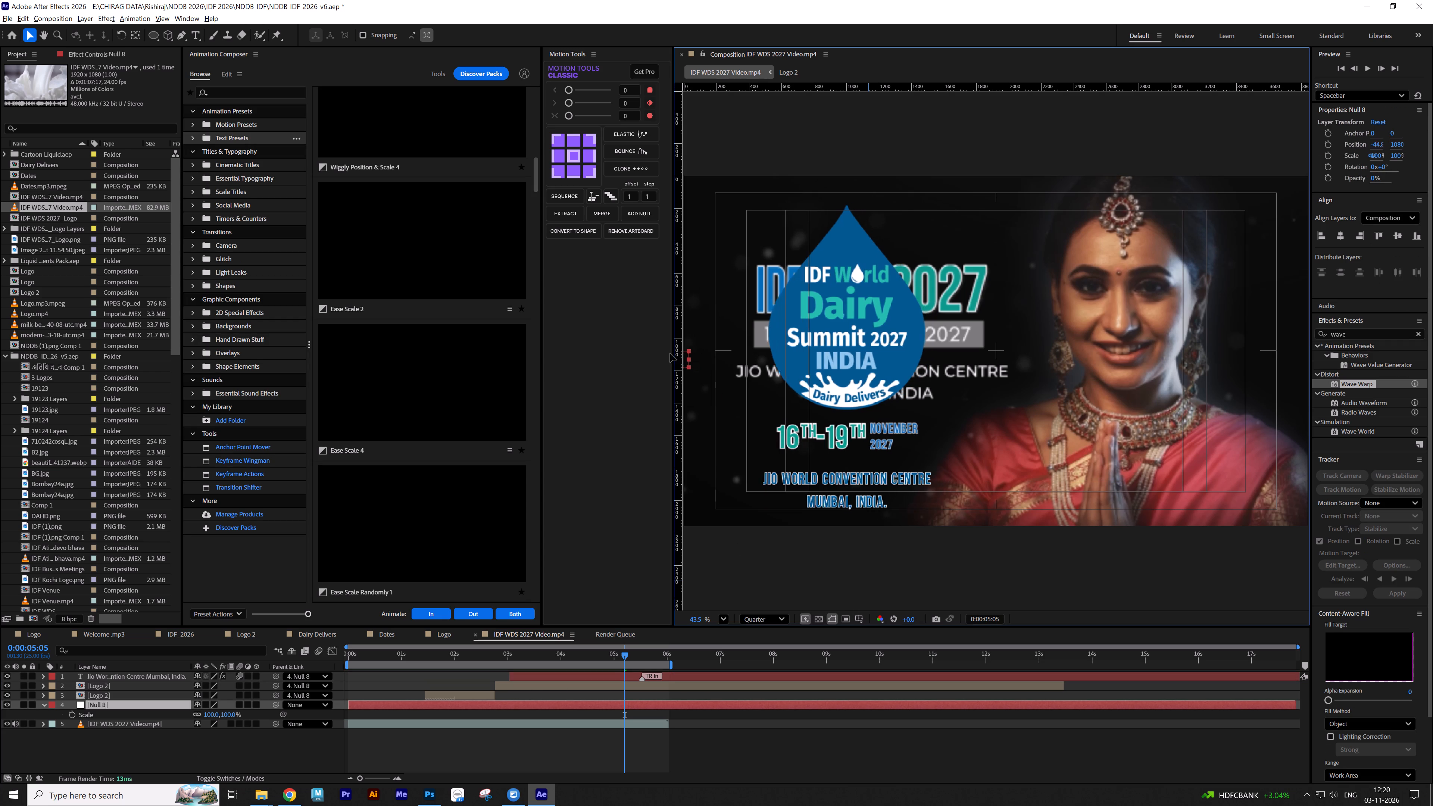
left_click_drag(670, 353, 654, 352)
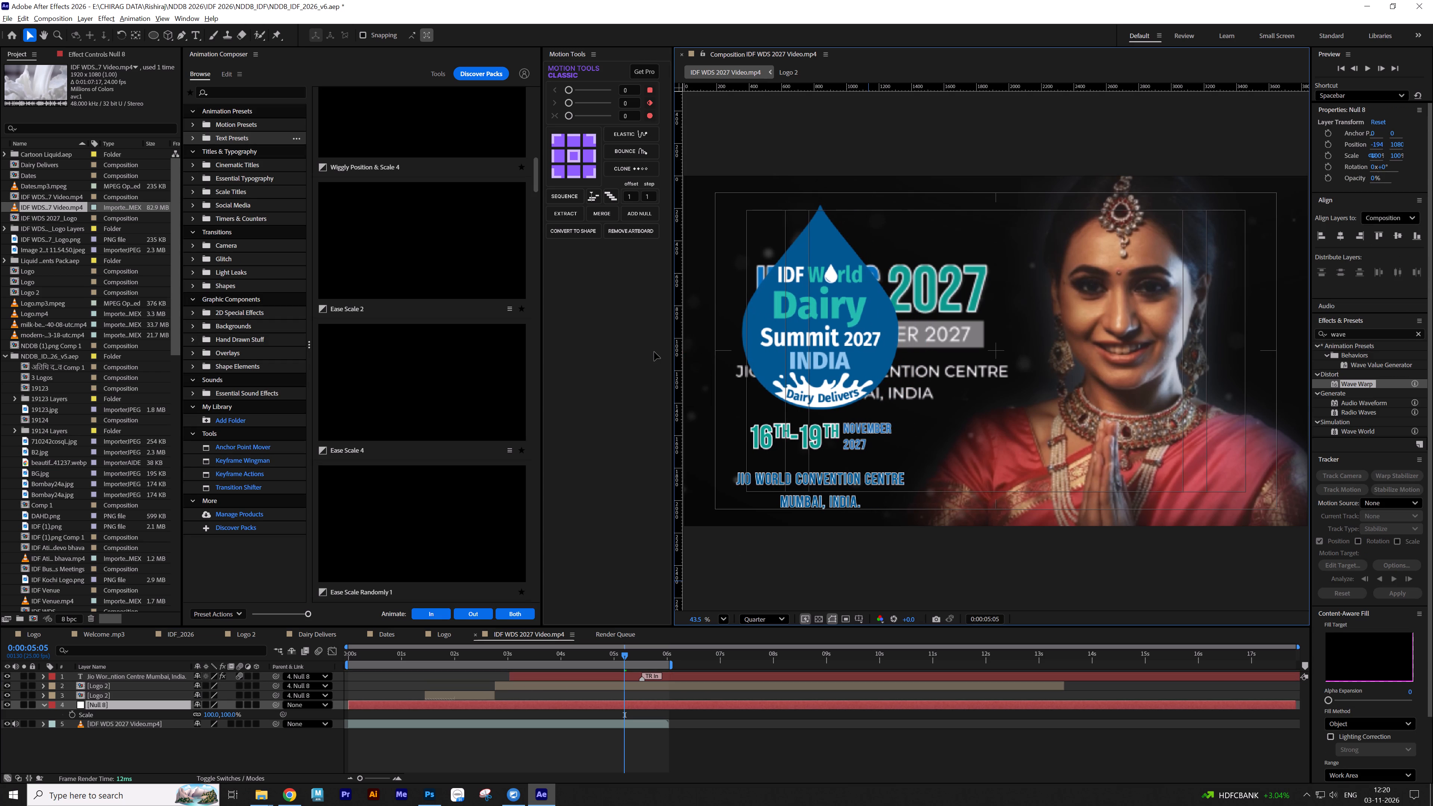
left_click_drag(654, 352, 647, 352)
key("shift+Up")
key("shift+Up")
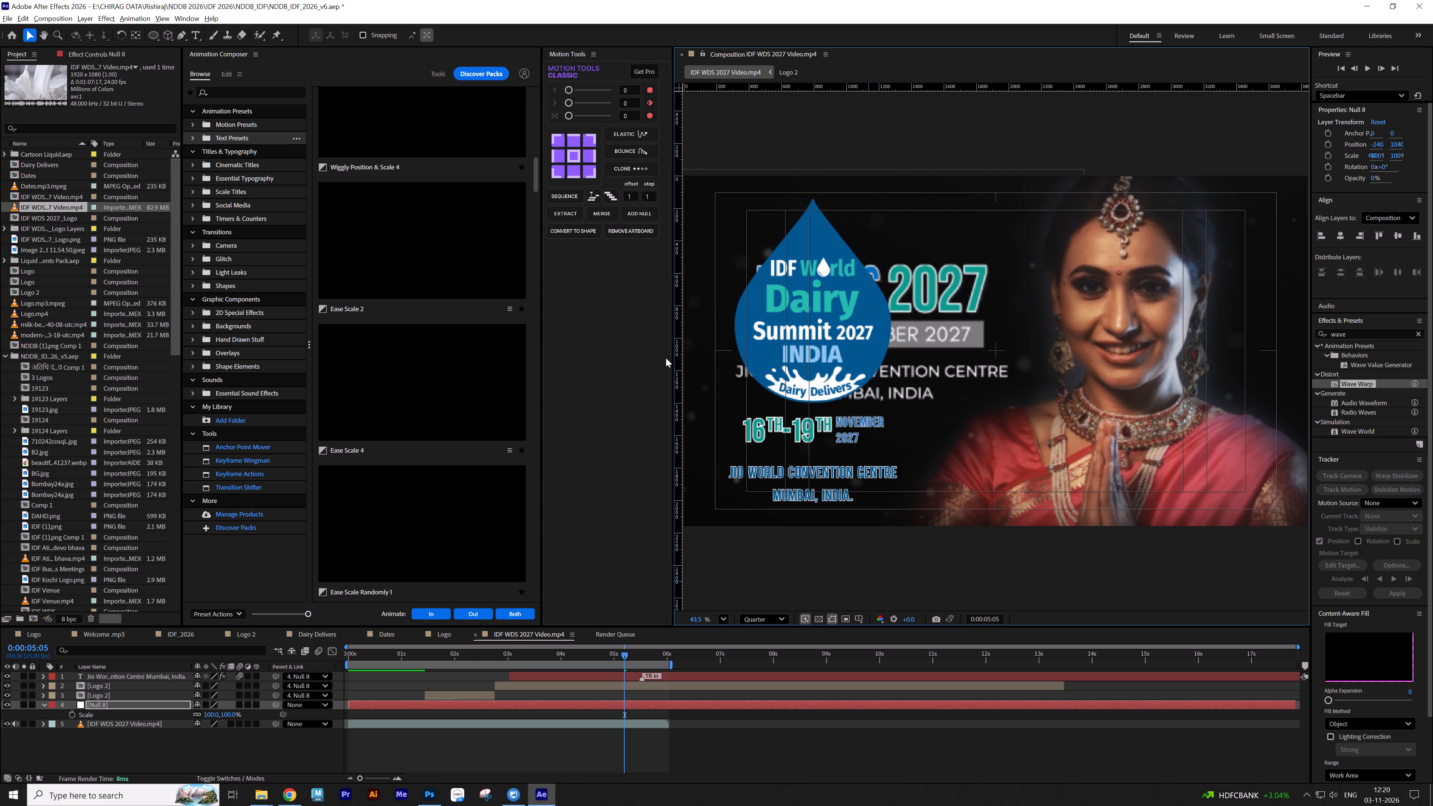
left_click(717, 722)
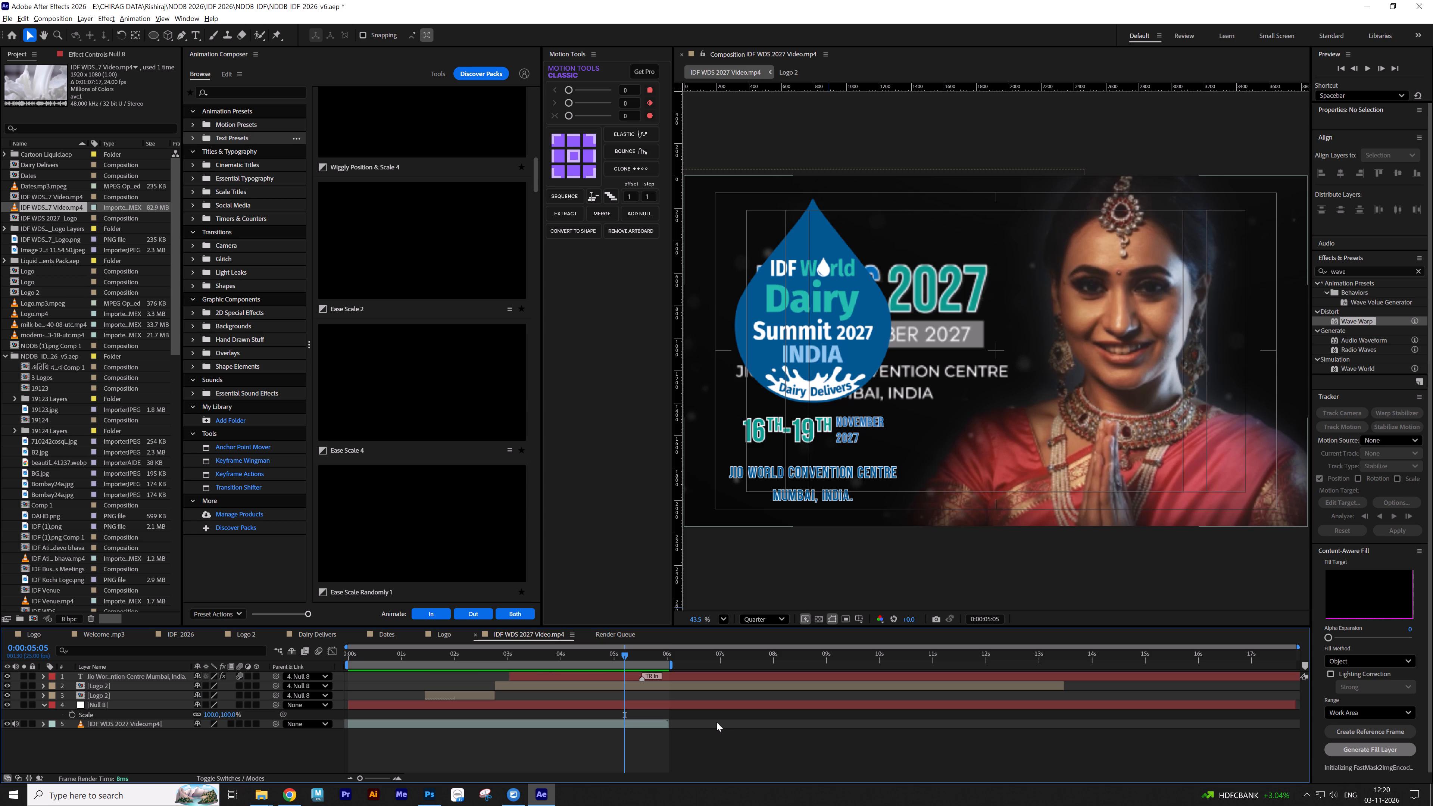
Scrub the composition from its start to about 0:00:05:03 to check the video's built-in text against the overlays.
left_click(714, 725)
key("s")
key("s")
left_click_drag(605, 656, 536, 659)
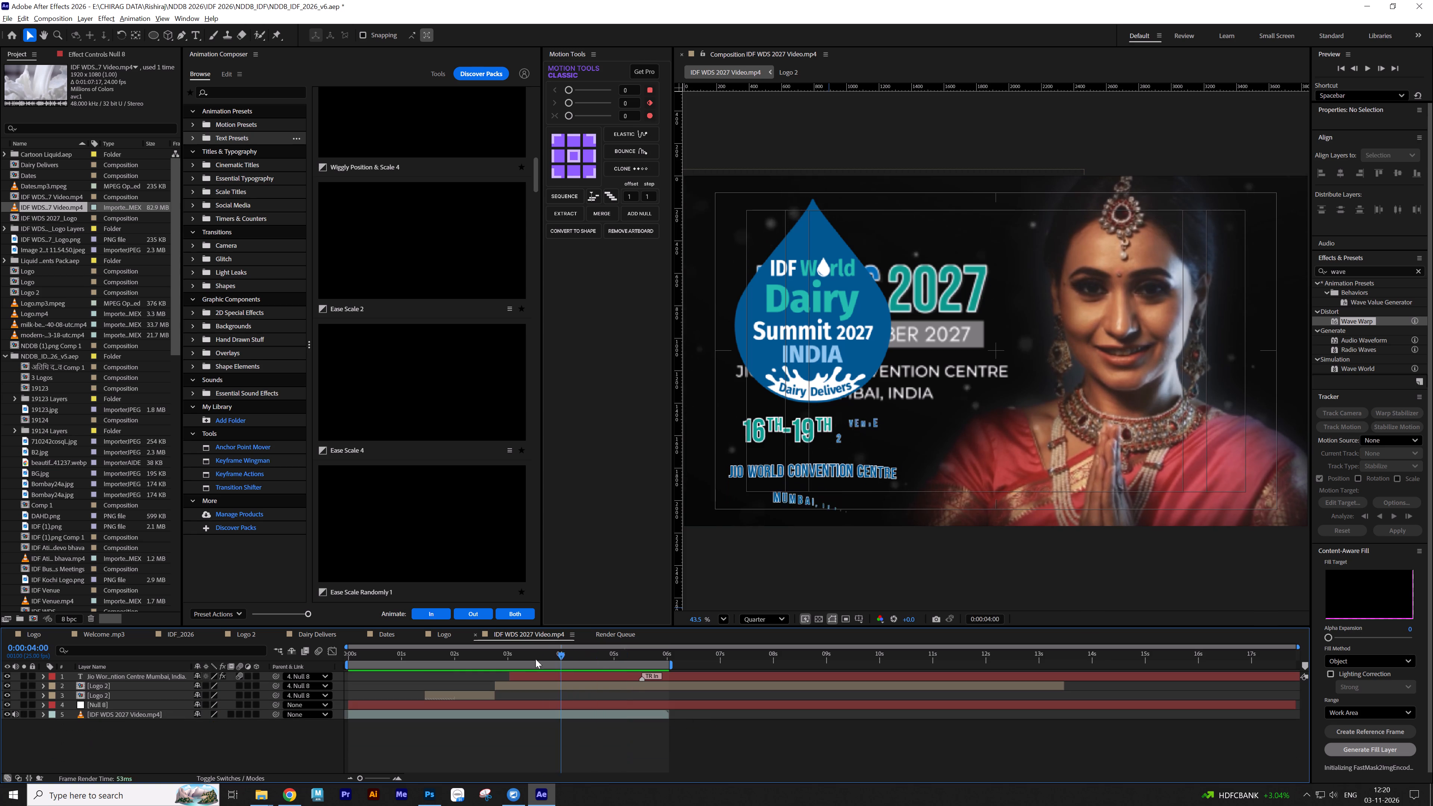
left_click_drag(536, 659, 325, 666)
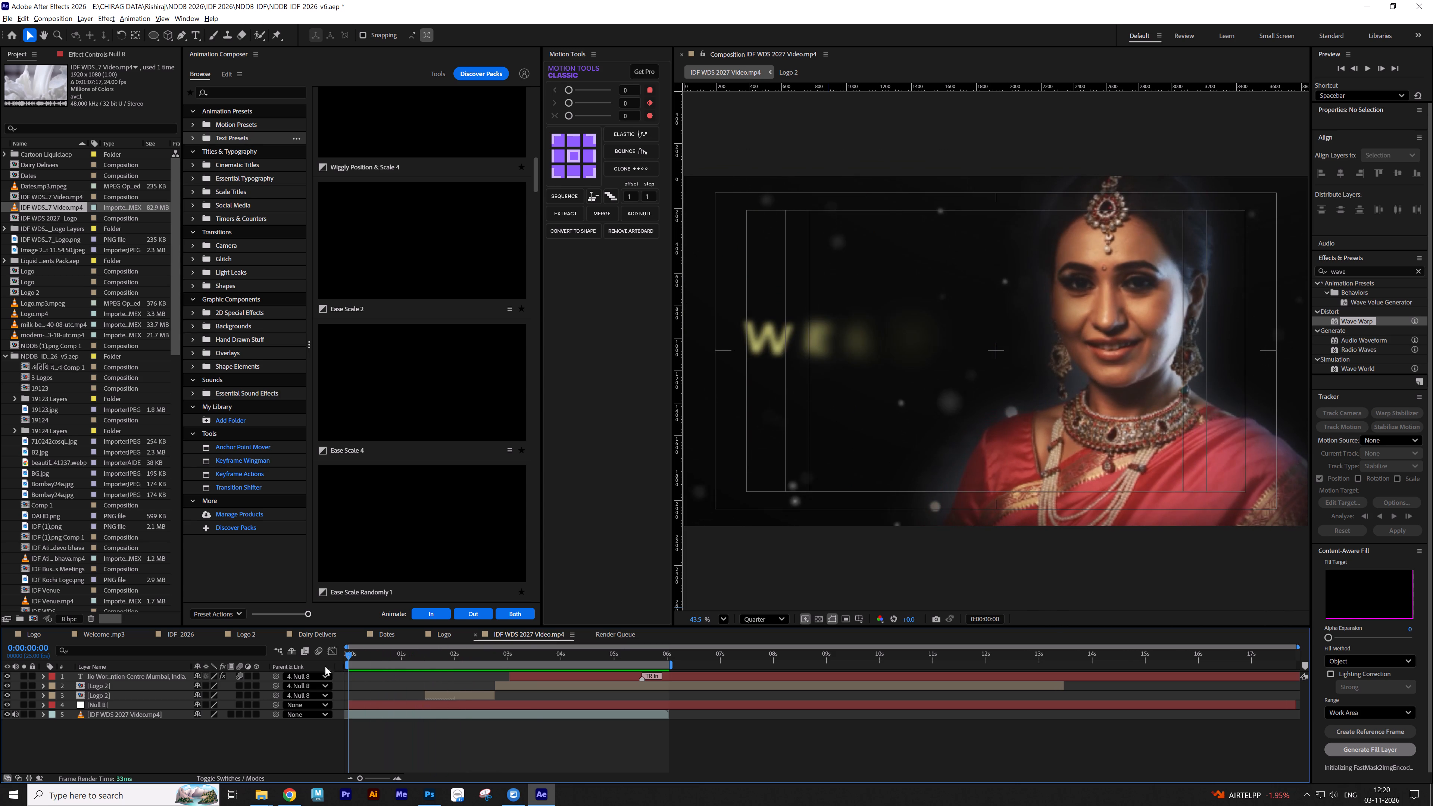
left_click_drag(325, 666, 400, 679)
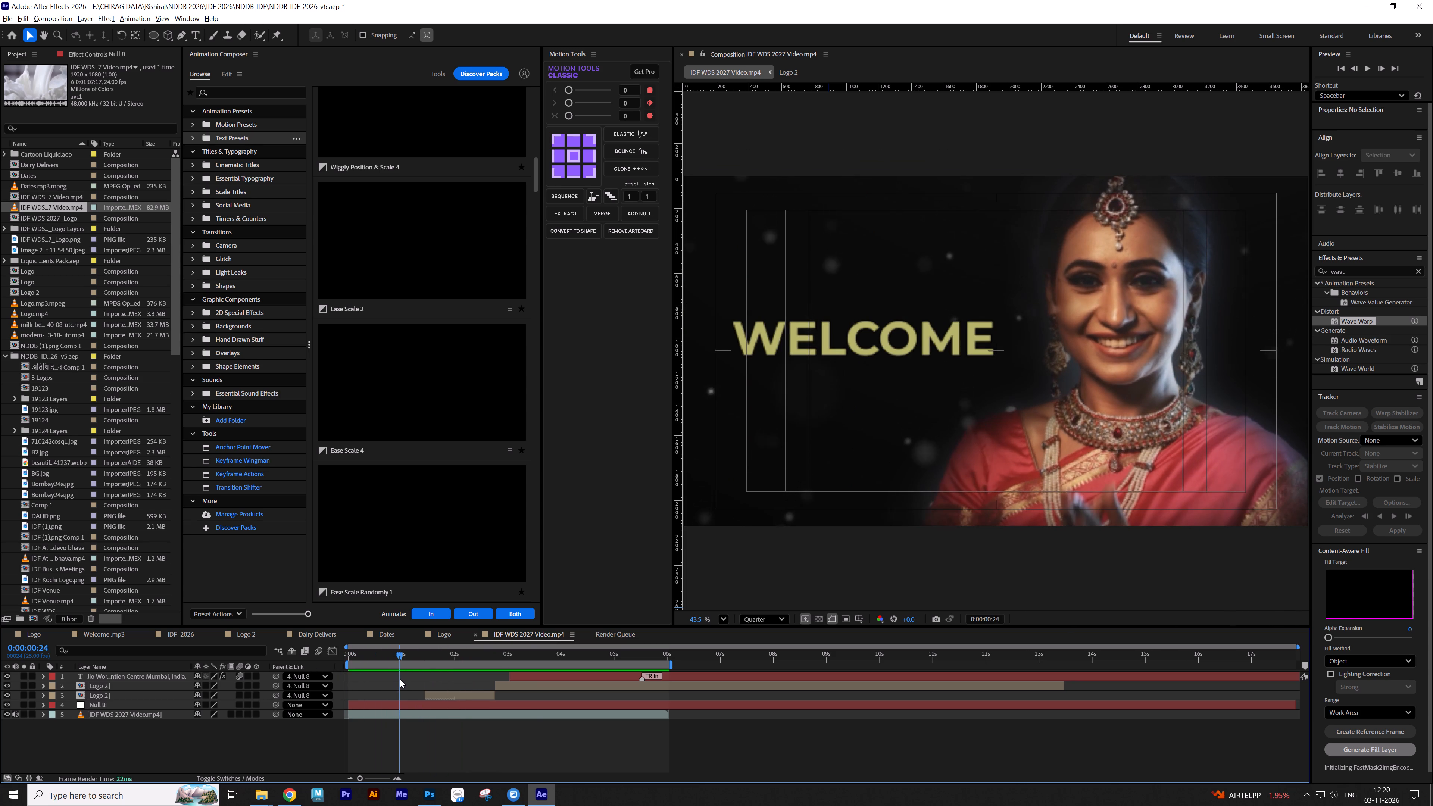
left_click_drag(400, 679, 360, 690)
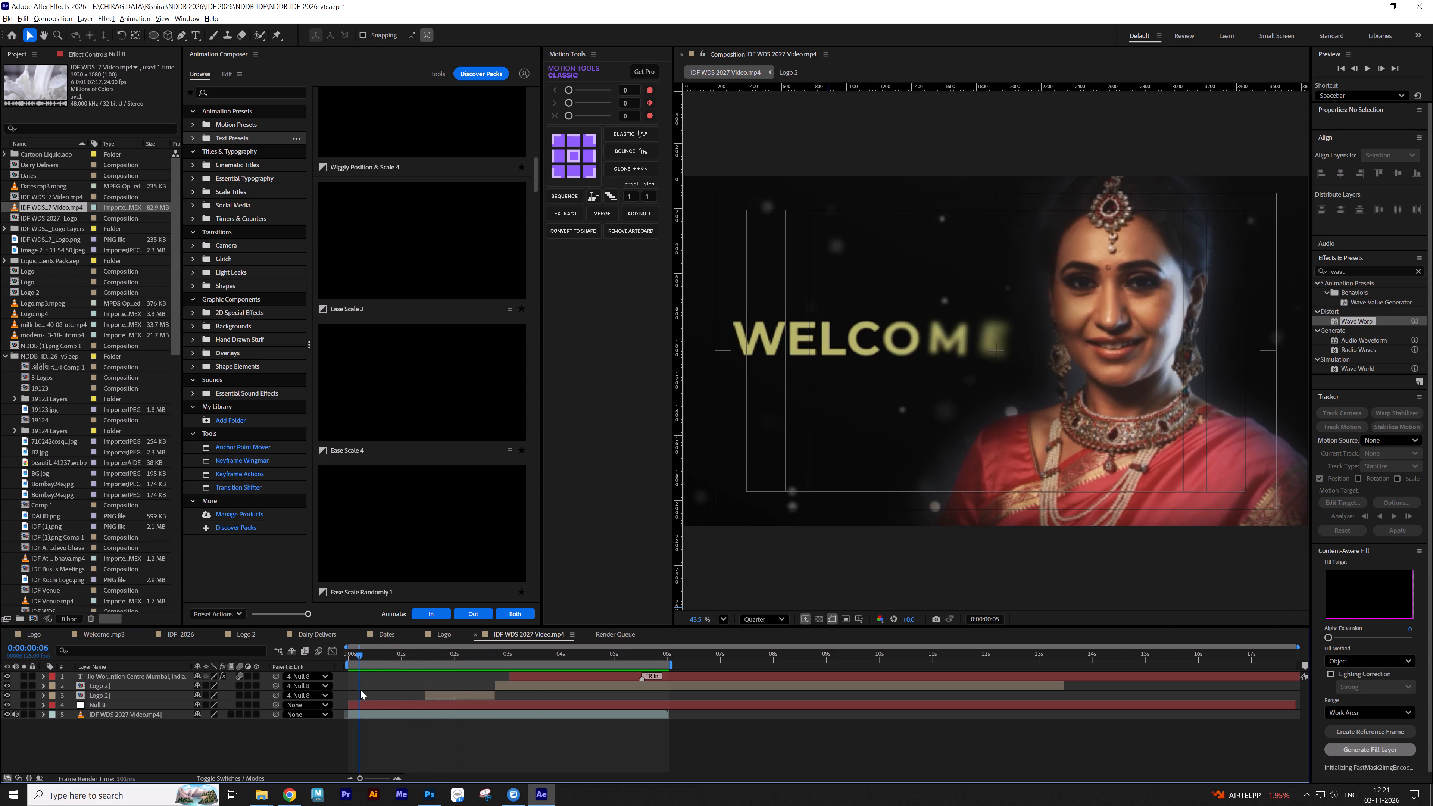
left_click_drag(360, 690, 369, 691)
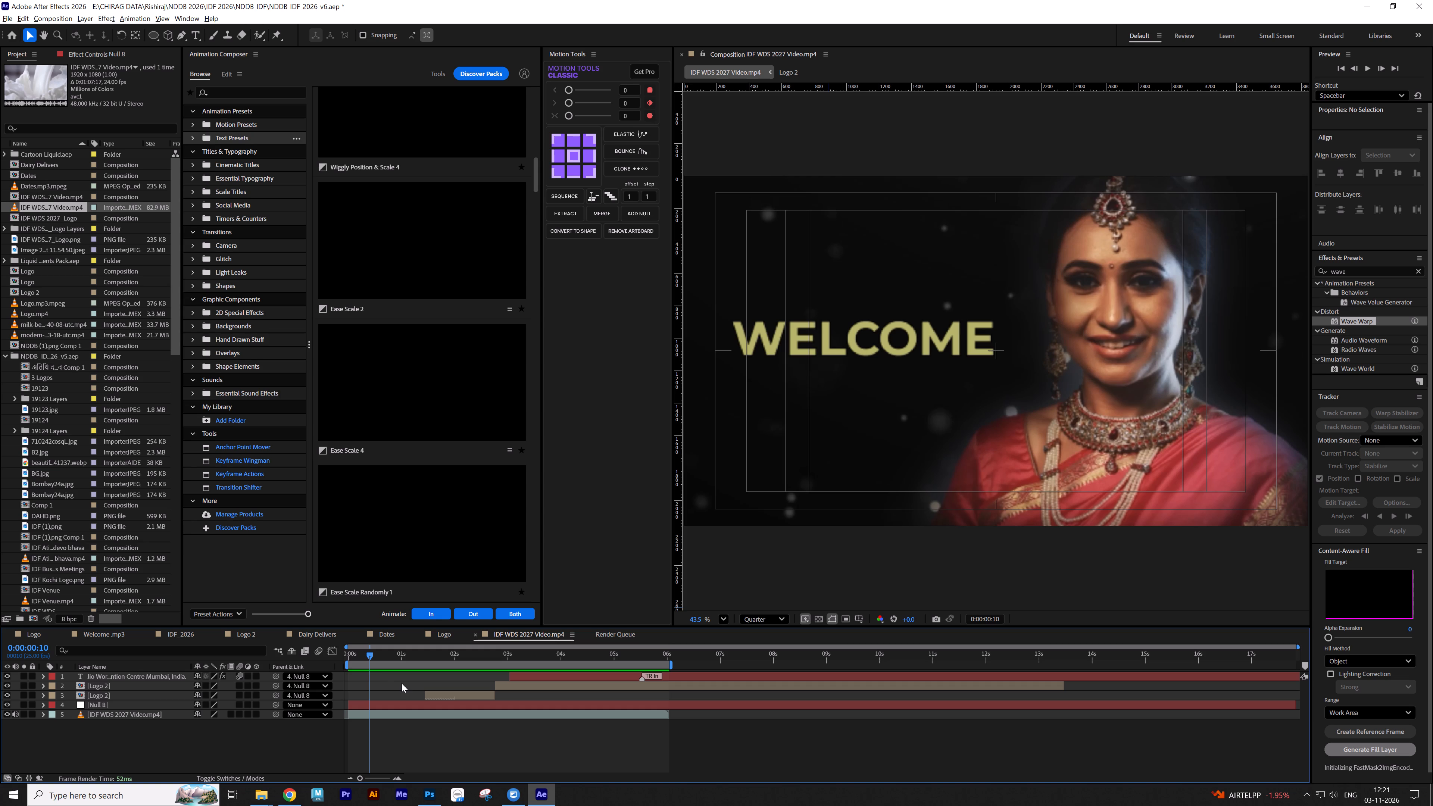
left_click_drag(374, 657, 454, 665)
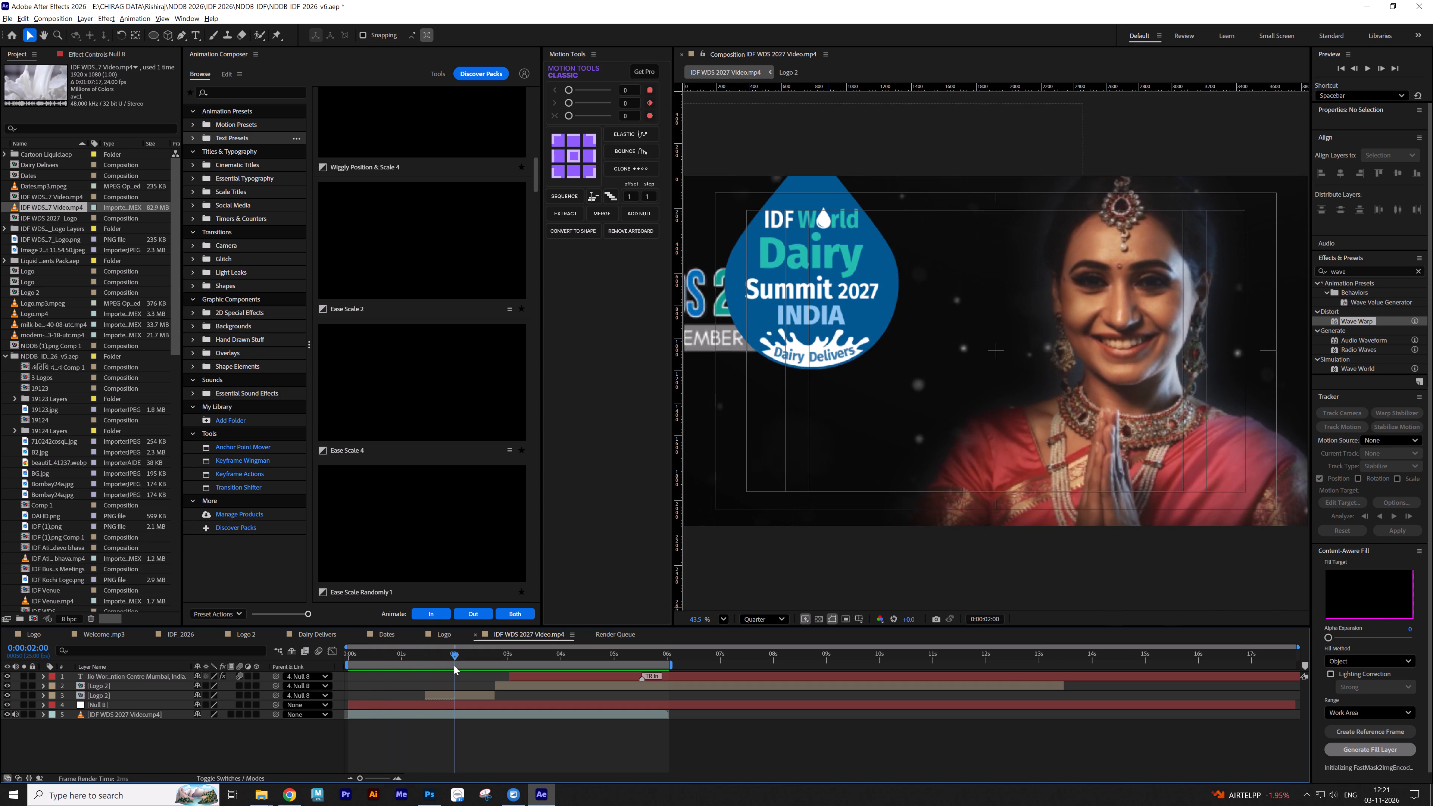
left_click_drag(454, 665, 435, 675)
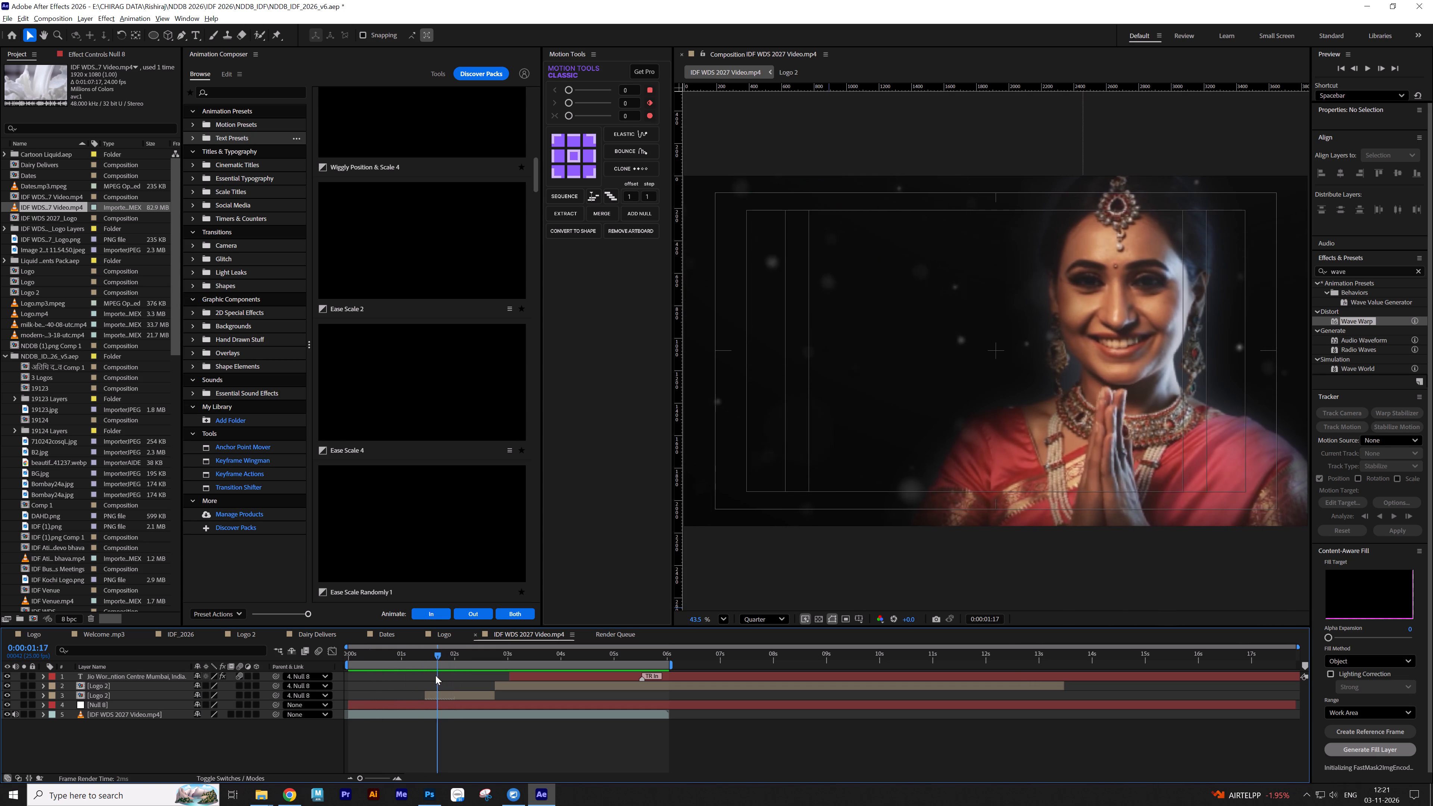
left_click_drag(435, 675, 365, 678)
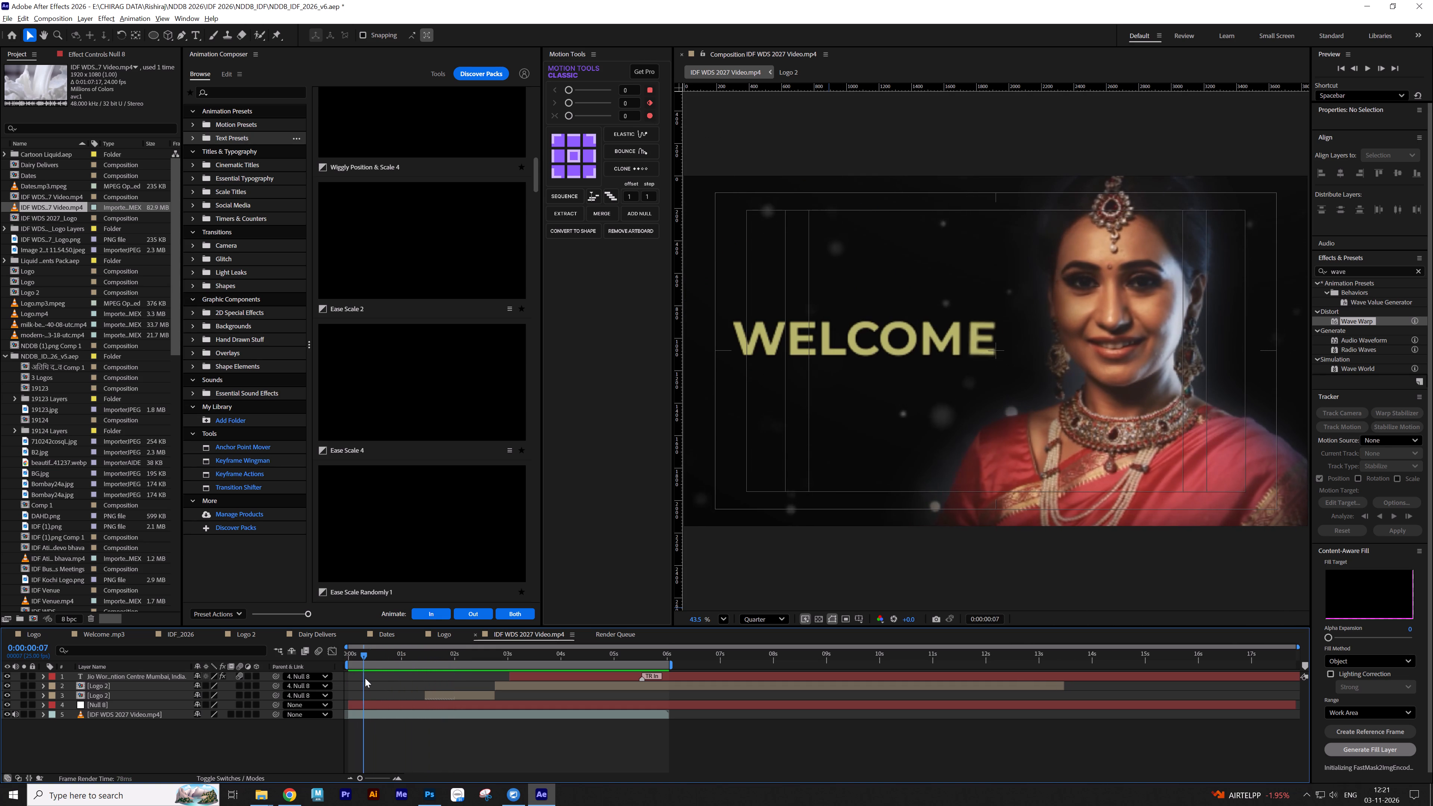
left_click_drag(365, 678, 434, 675)
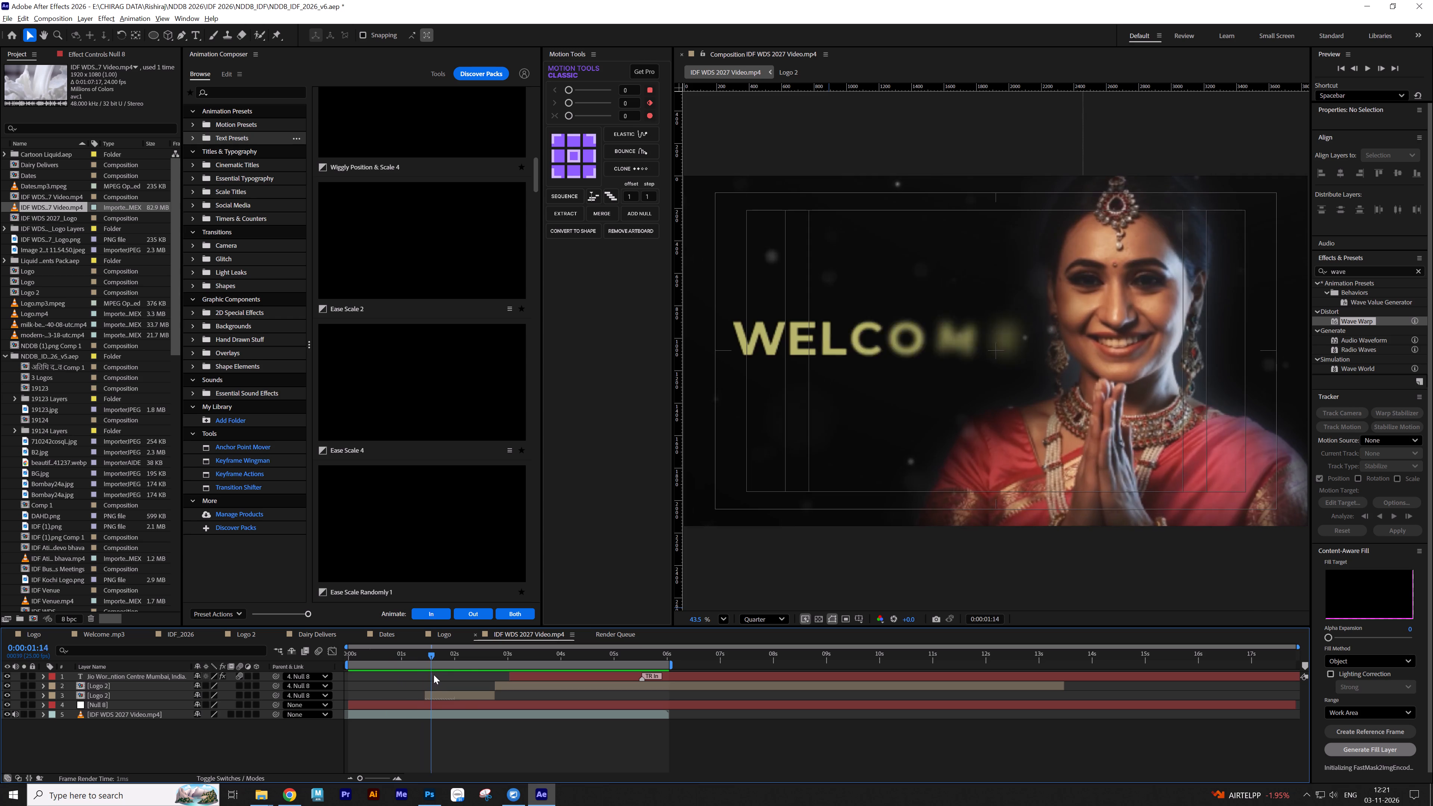
left_click_drag(434, 675, 548, 674)
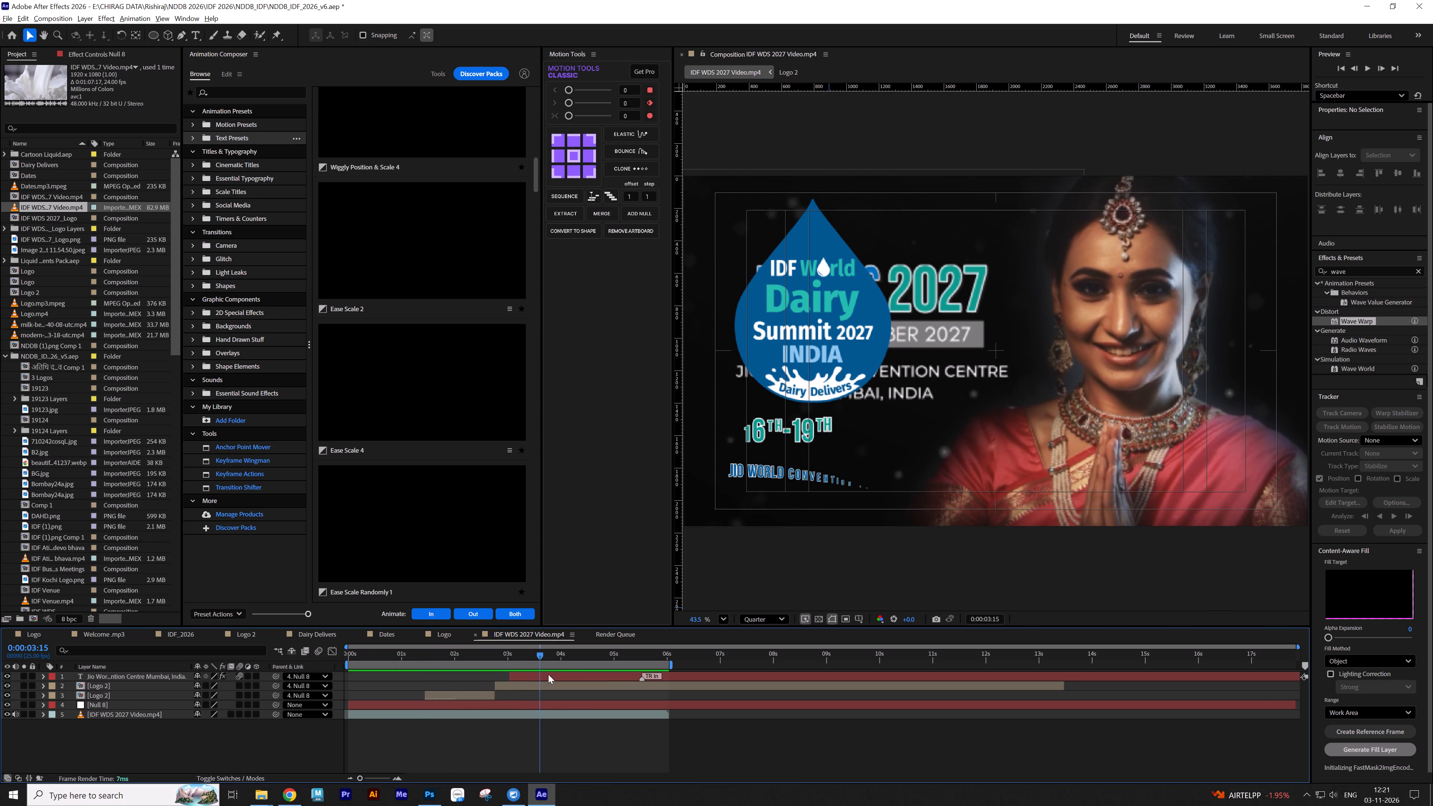
left_click_drag(548, 674, 621, 674)
Create a 3840 x 2160 px solid with its colour sampled from the video's dark background beside the woman.
left_click(499, 725)
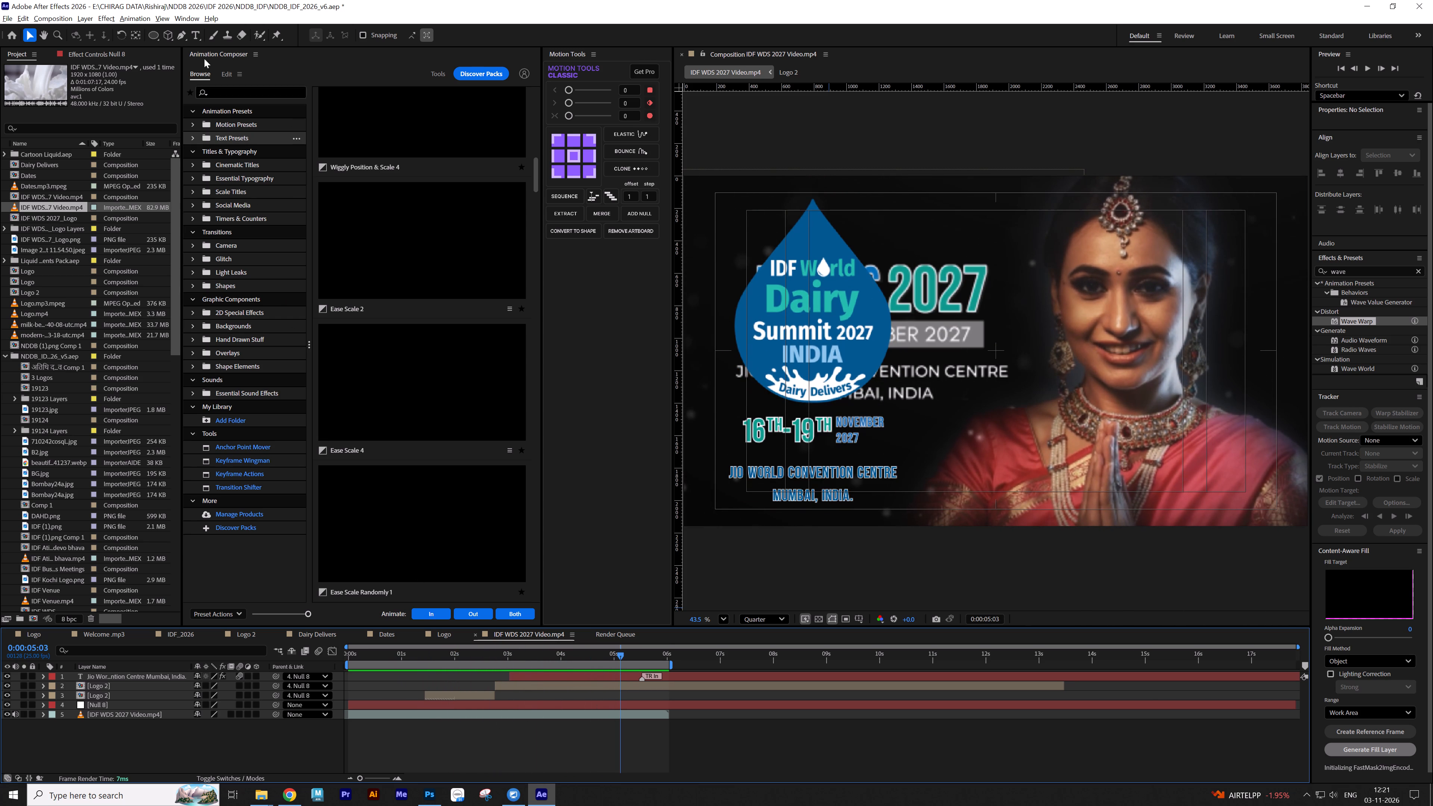
left_click(154, 37)
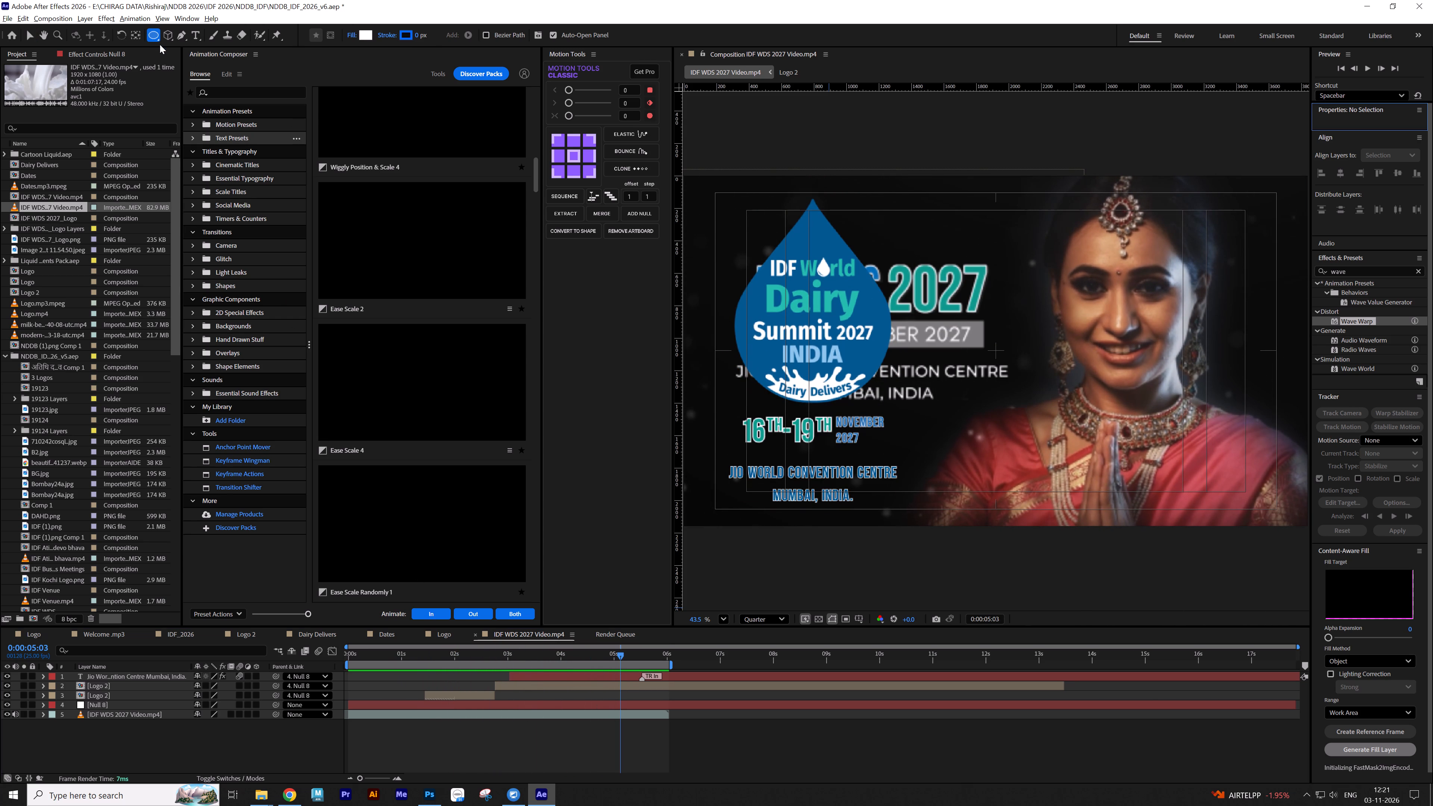
left_click(177, 36)
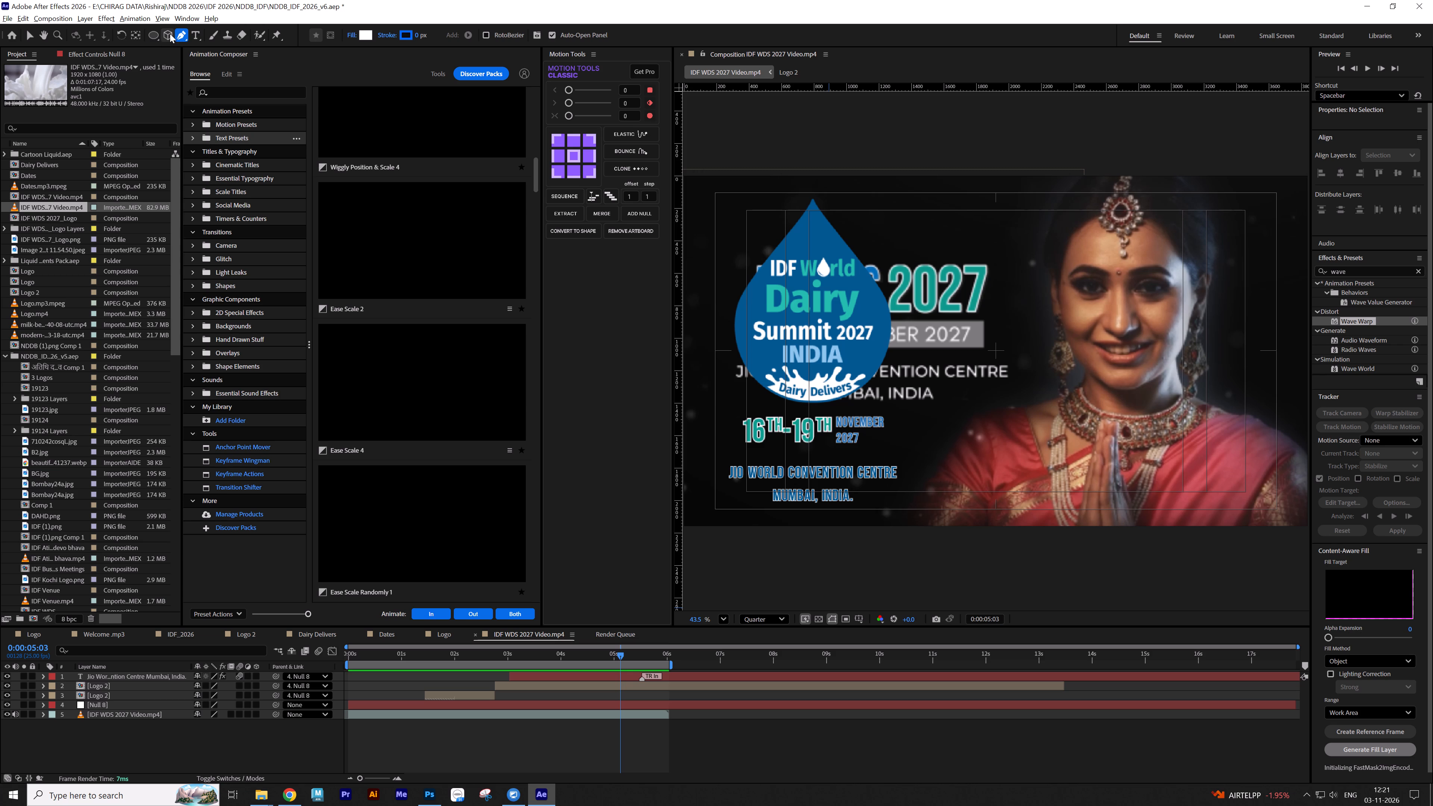
key("ctrl+y")
left_click(735, 474)
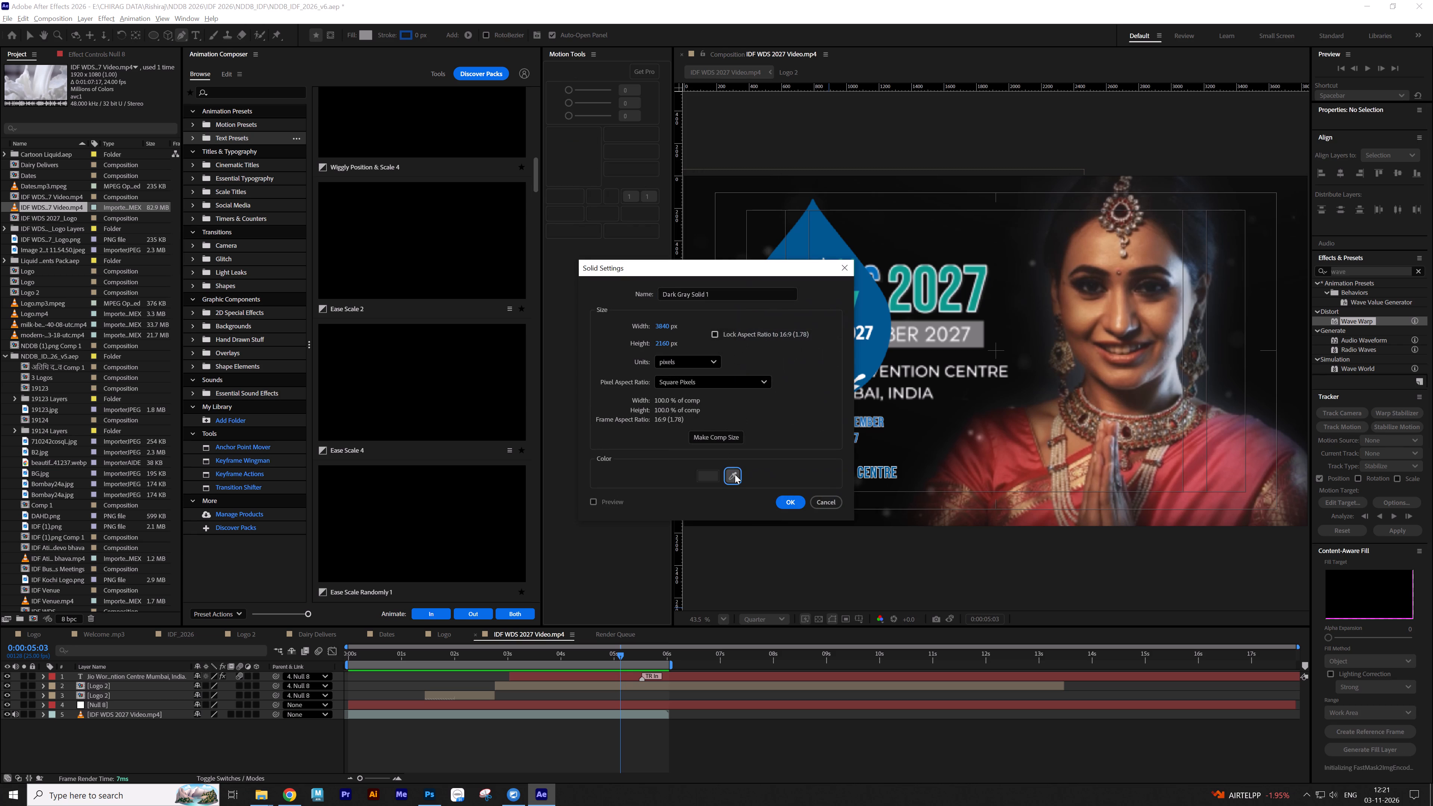
left_click(918, 358)
left_click(791, 502)
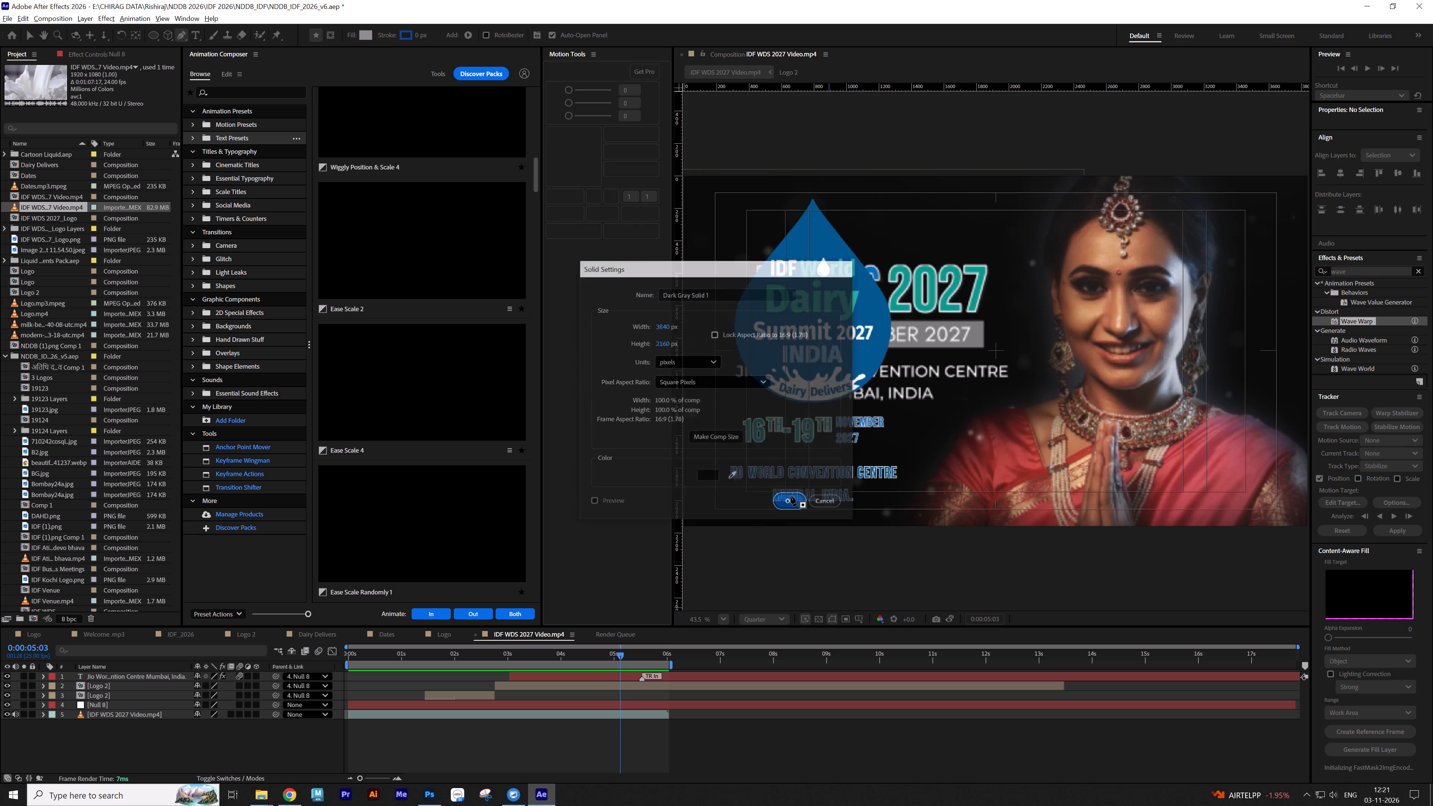
Draw a closed curved Pen mask on the solid around the left half of the frame, with its edge running down beside the woman.
left_click_drag(987, 138, 1012, 160)
left_click_drag(1018, 197, 1018, 193)
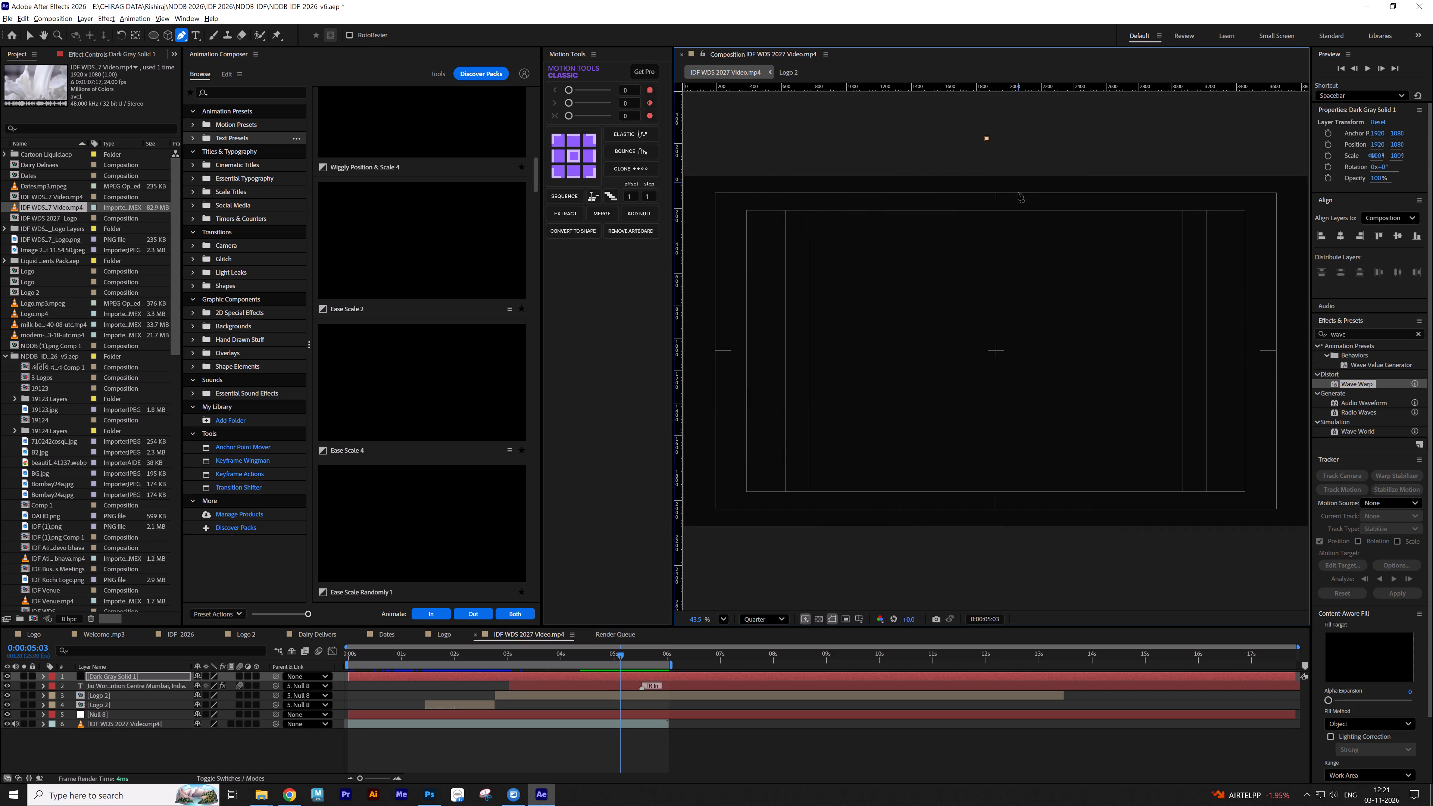
left_click_drag(1018, 193, 1014, 235)
left_click_drag(1005, 266, 995, 289)
left_click_drag(956, 328, 937, 369)
left_click_drag(927, 390, 910, 435)
left_click_drag(896, 461, 893, 485)
left_click_drag(888, 505, 876, 543)
left_click_drag(873, 556, 869, 563)
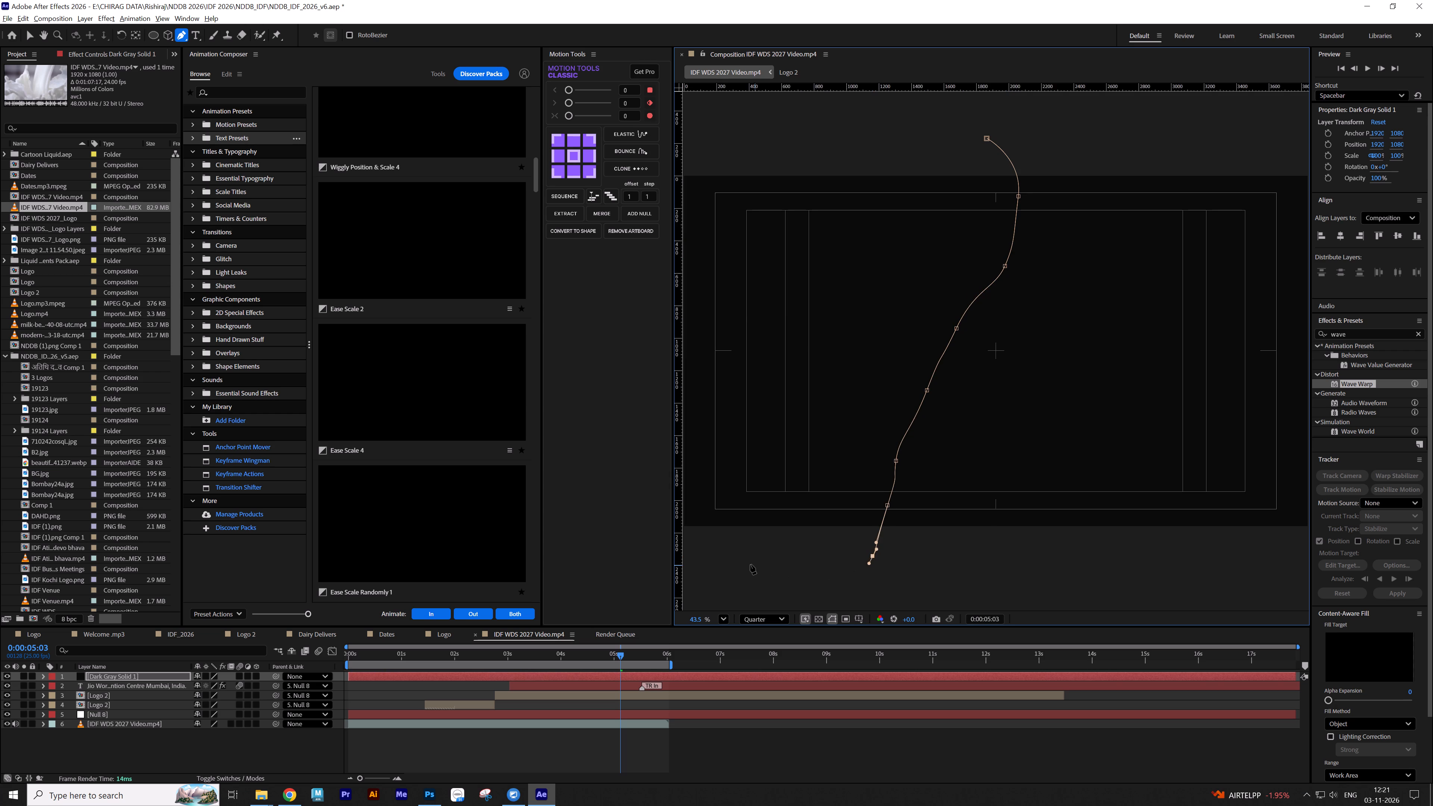
middle_click_drag(776, 528, 877, 505)
left_click_drag(734, 559, 722, 530)
left_click_drag(712, 327, 721, 237)
left_click_drag(730, 175, 765, 124)
left_click_drag(777, 117, 815, 111)
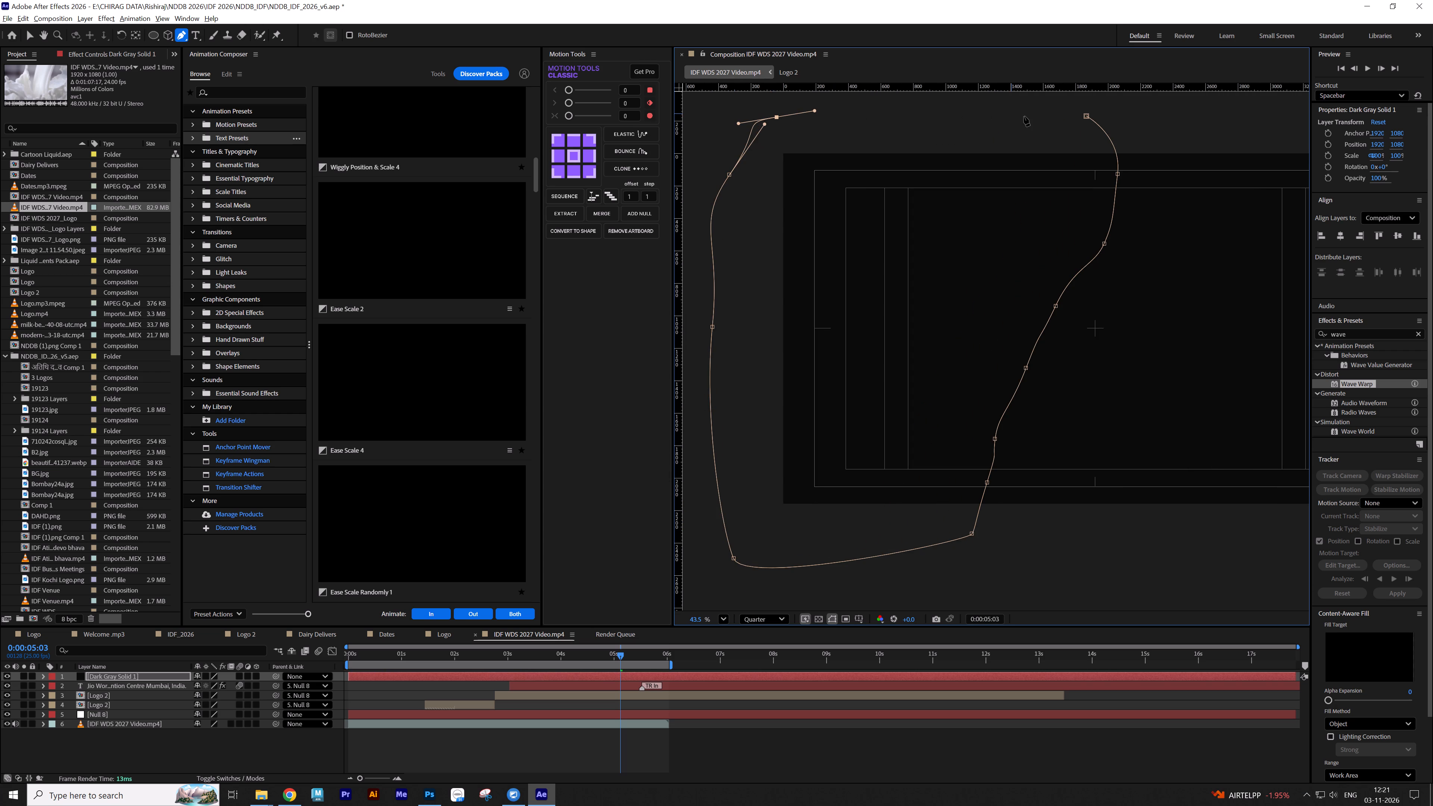
left_click(1089, 117)
Reshape the solid's mask edge along the woman's face and shoulder to cover the video's built-in text, deleting the surplus lower vertex.
key("v")
middle_click_drag(1090, 231, 864, 216)
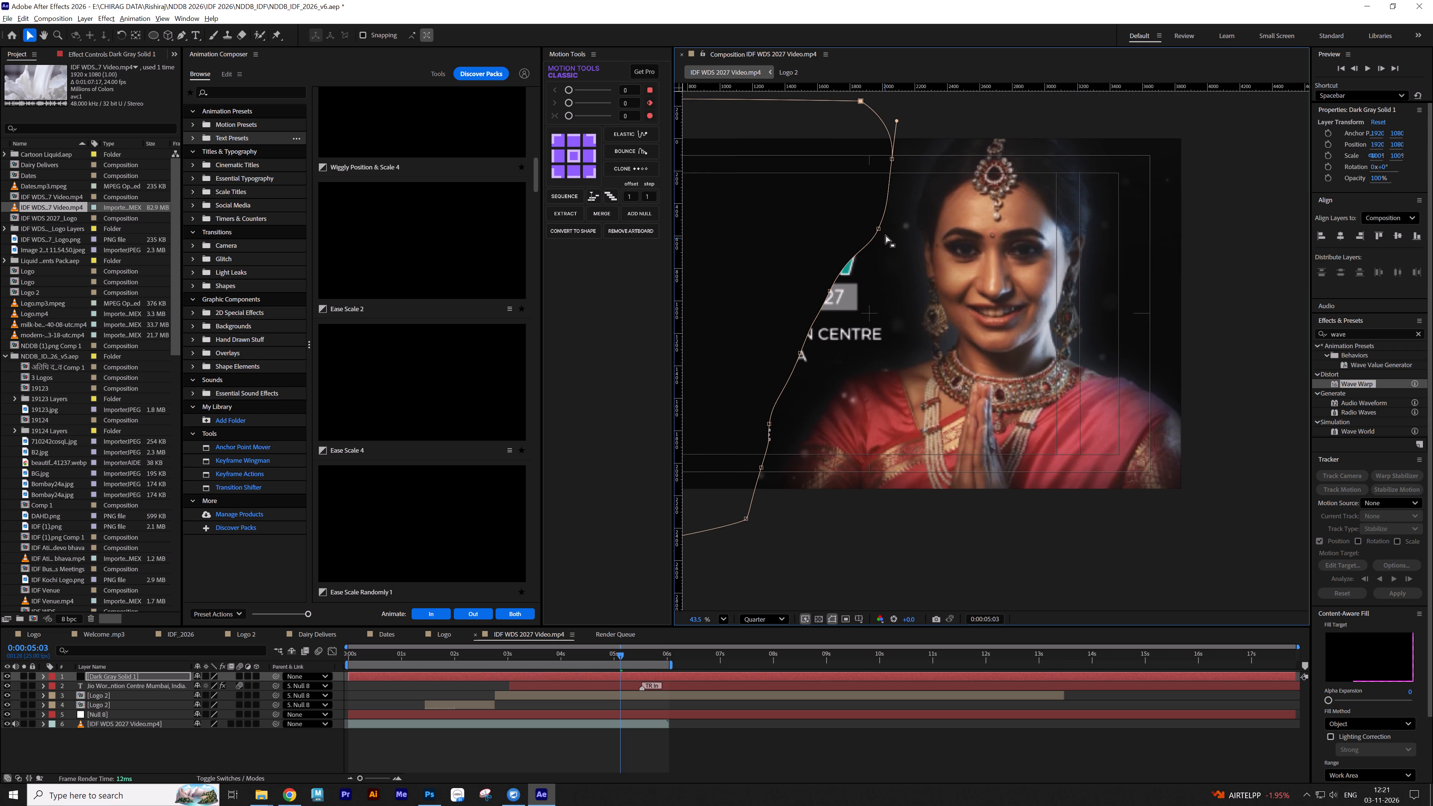
left_click_drag(881, 229, 905, 250)
left_click_drag(829, 294, 888, 332)
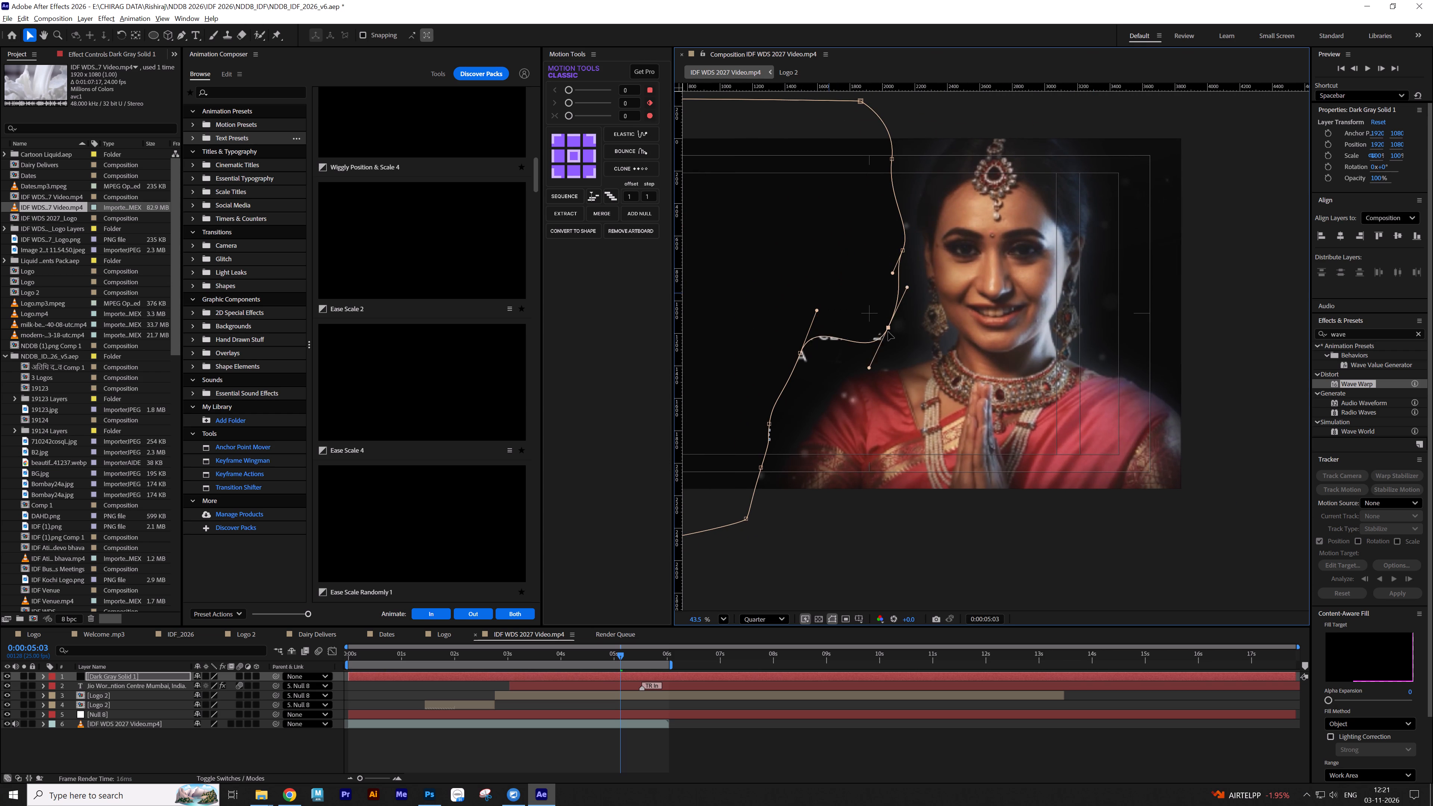
left_click_drag(888, 332, 889, 342)
left_click_drag(800, 356, 789, 410)
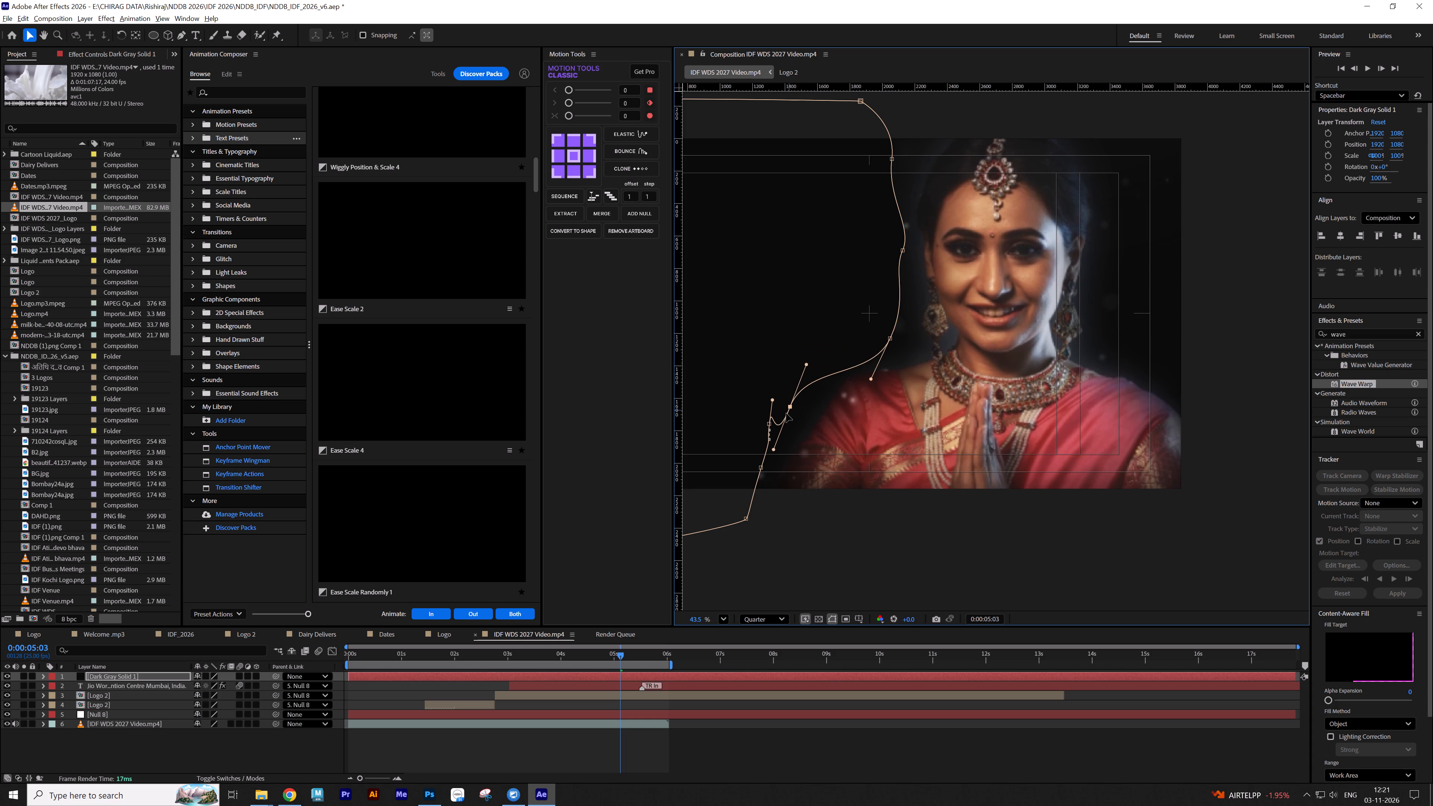
left_click_drag(771, 424, 764, 503)
left_click(760, 469)
key("Delete")
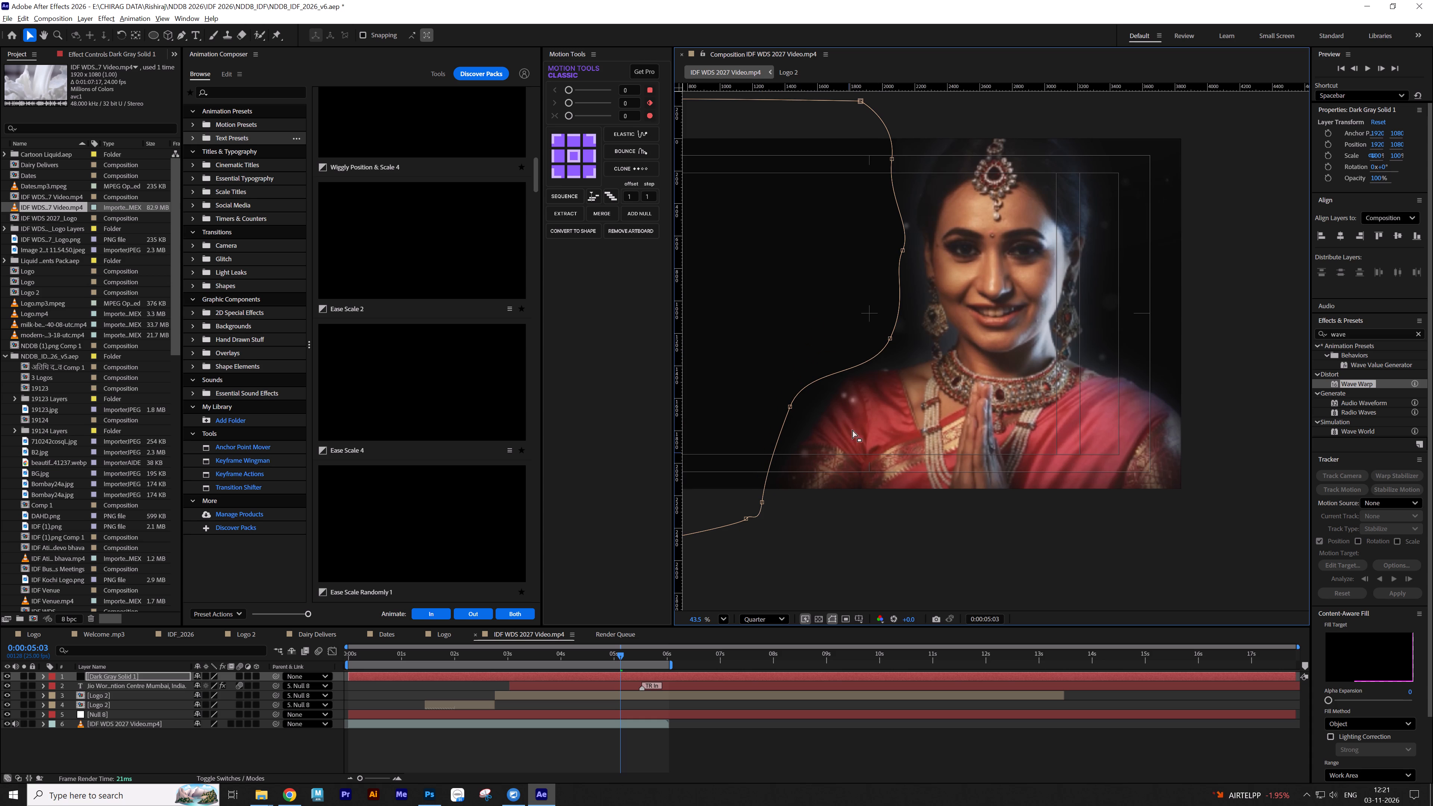
left_click(903, 249)
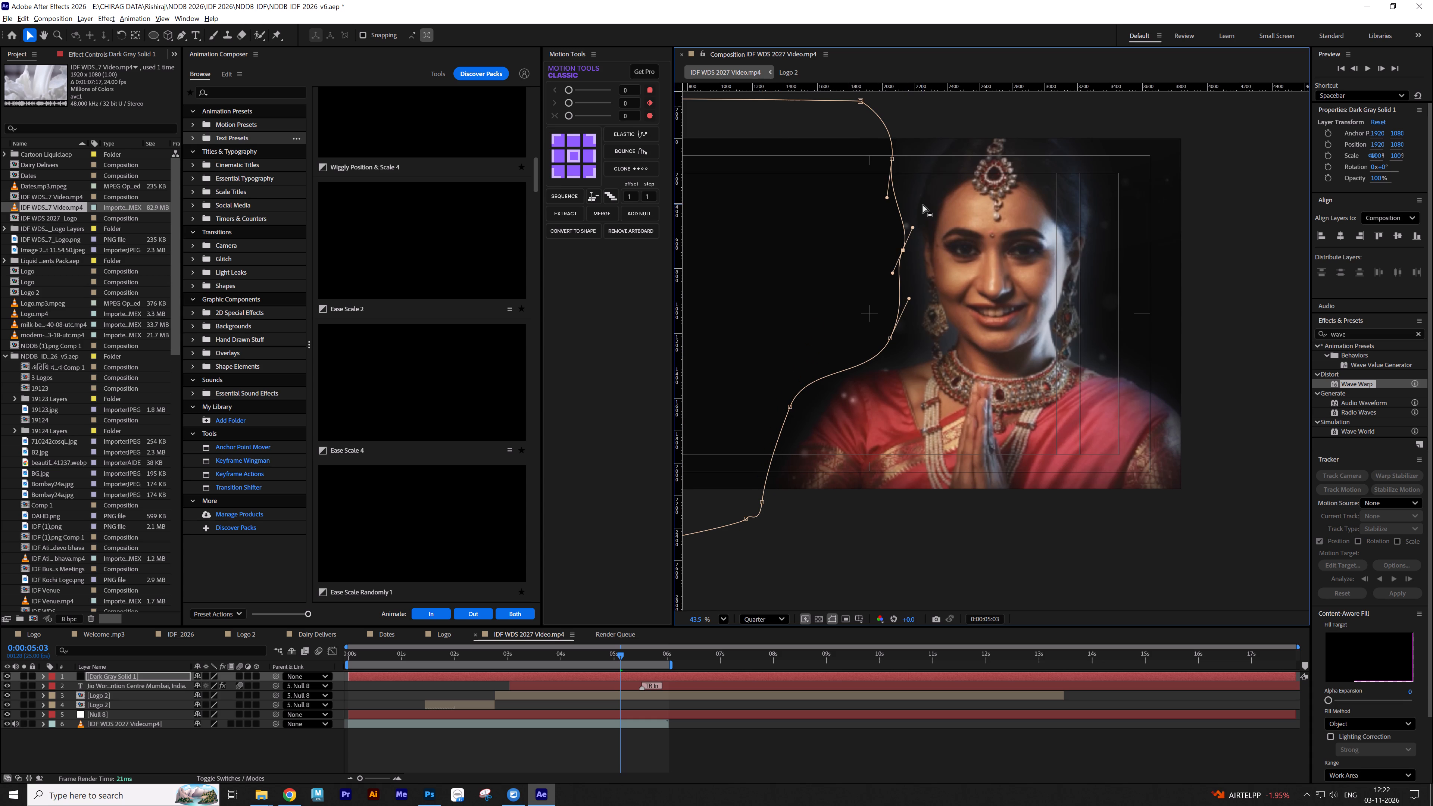
Feather the solid's mask by about 179 pixels.
middle_click_drag(925, 205, 1149, 204)
key("f")
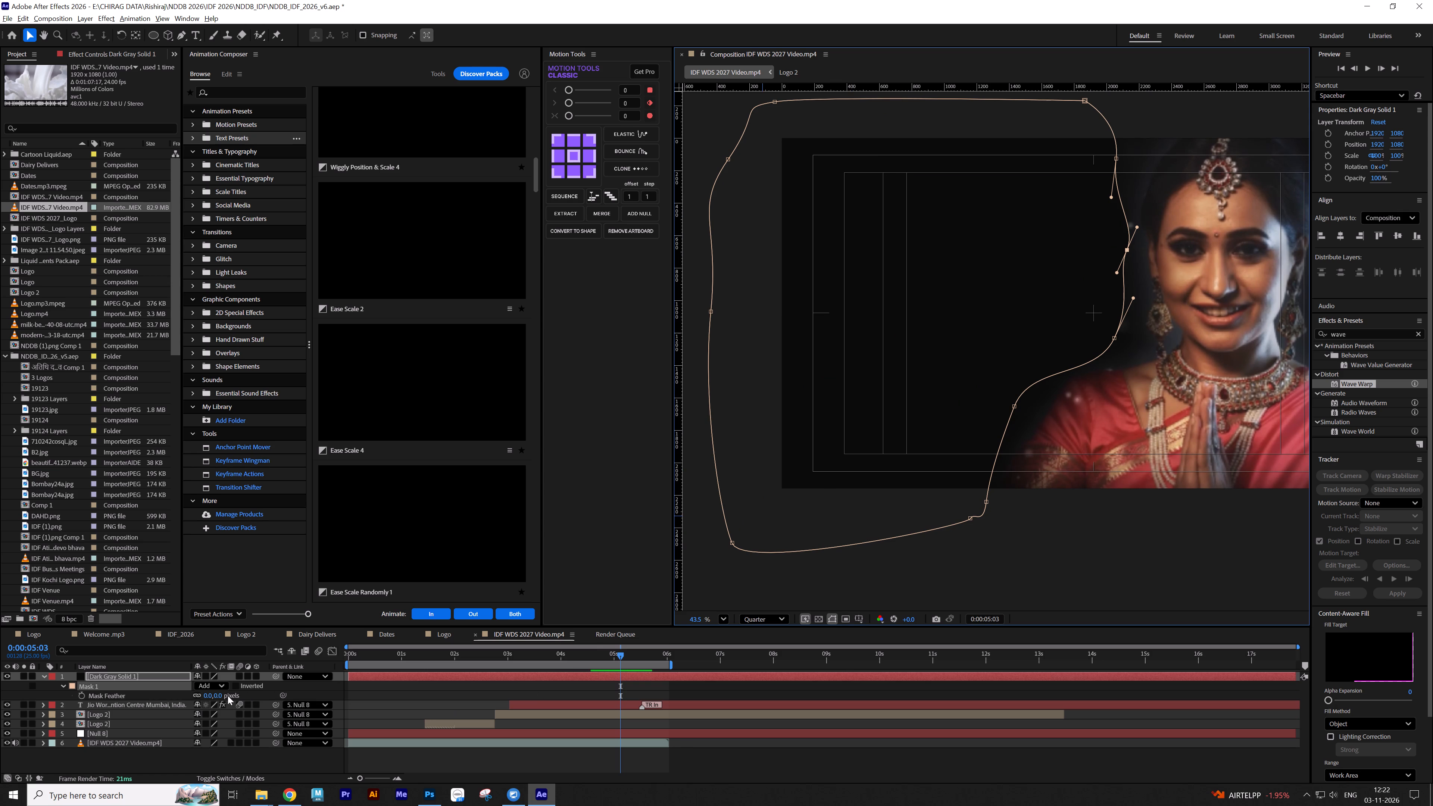
left_click_drag(221, 696, 293, 687)
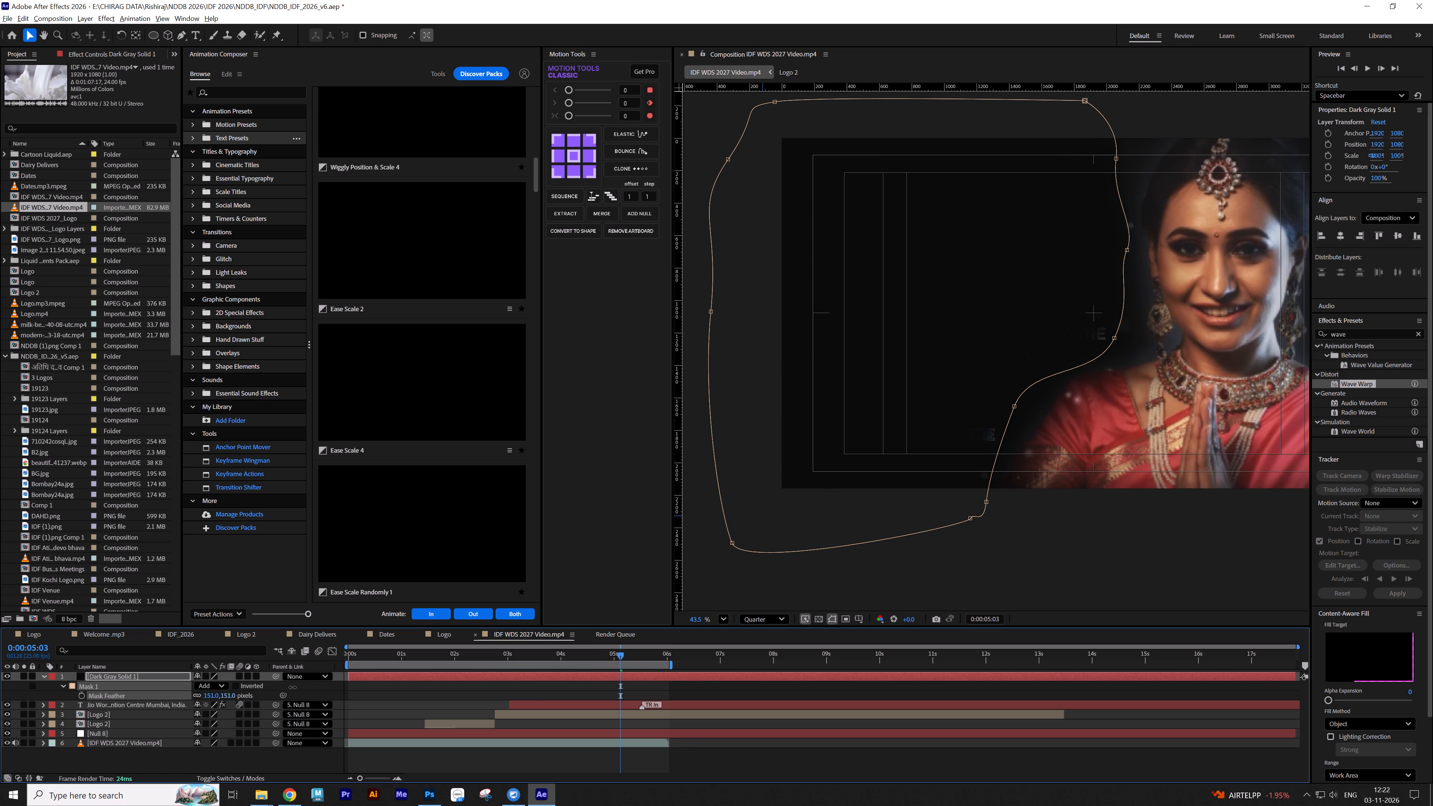
left_click_drag(293, 687, 269, 686)
left_click_drag(269, 686, 311, 684)
Move the feathered mask's lower vertices and face-side vertices outward toward the woman to cover the remaining text traces, and deselect the solid.
left_click_drag(1055, 383, 945, 557)
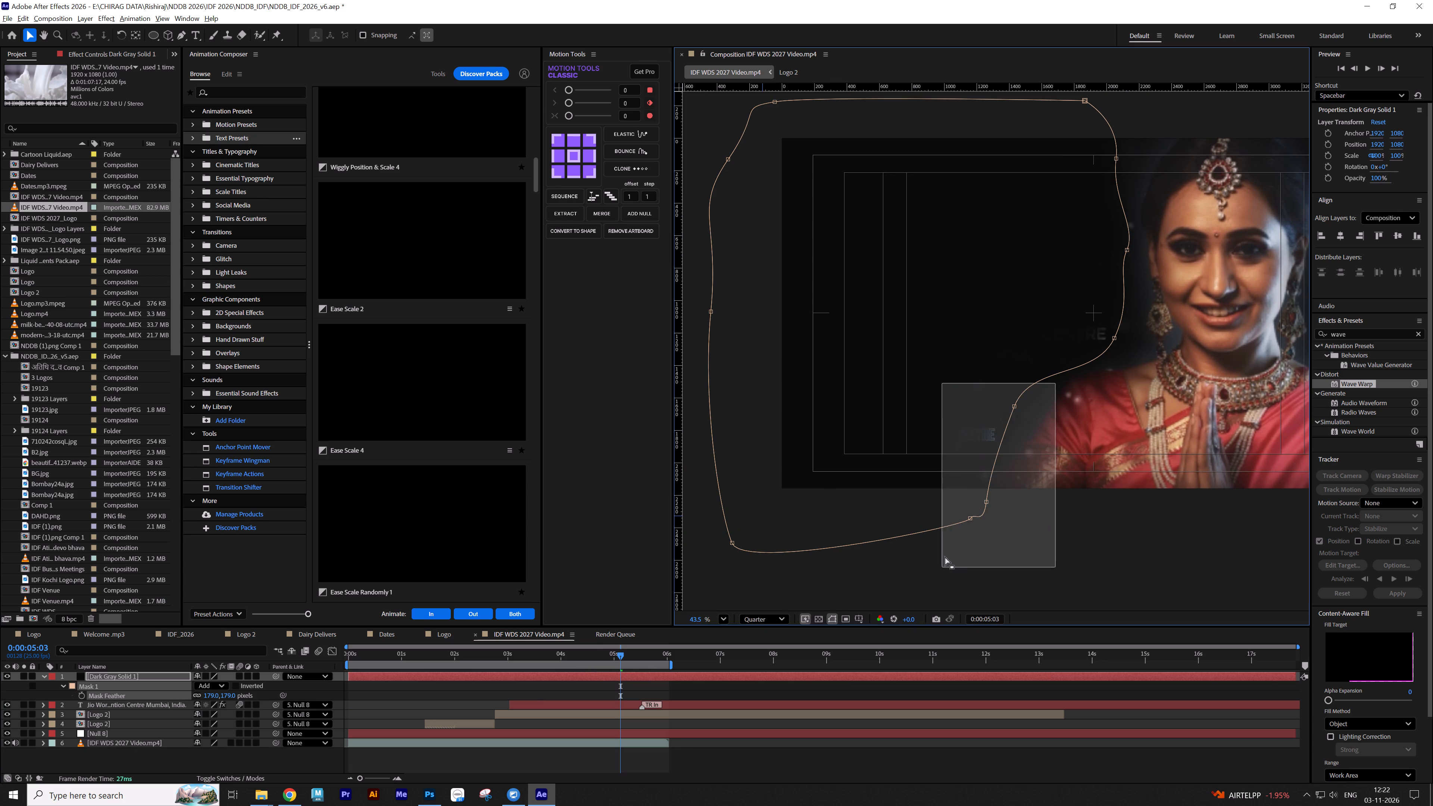
left_click_drag(945, 557, 942, 567)
left_click_drag(984, 500, 1018, 505)
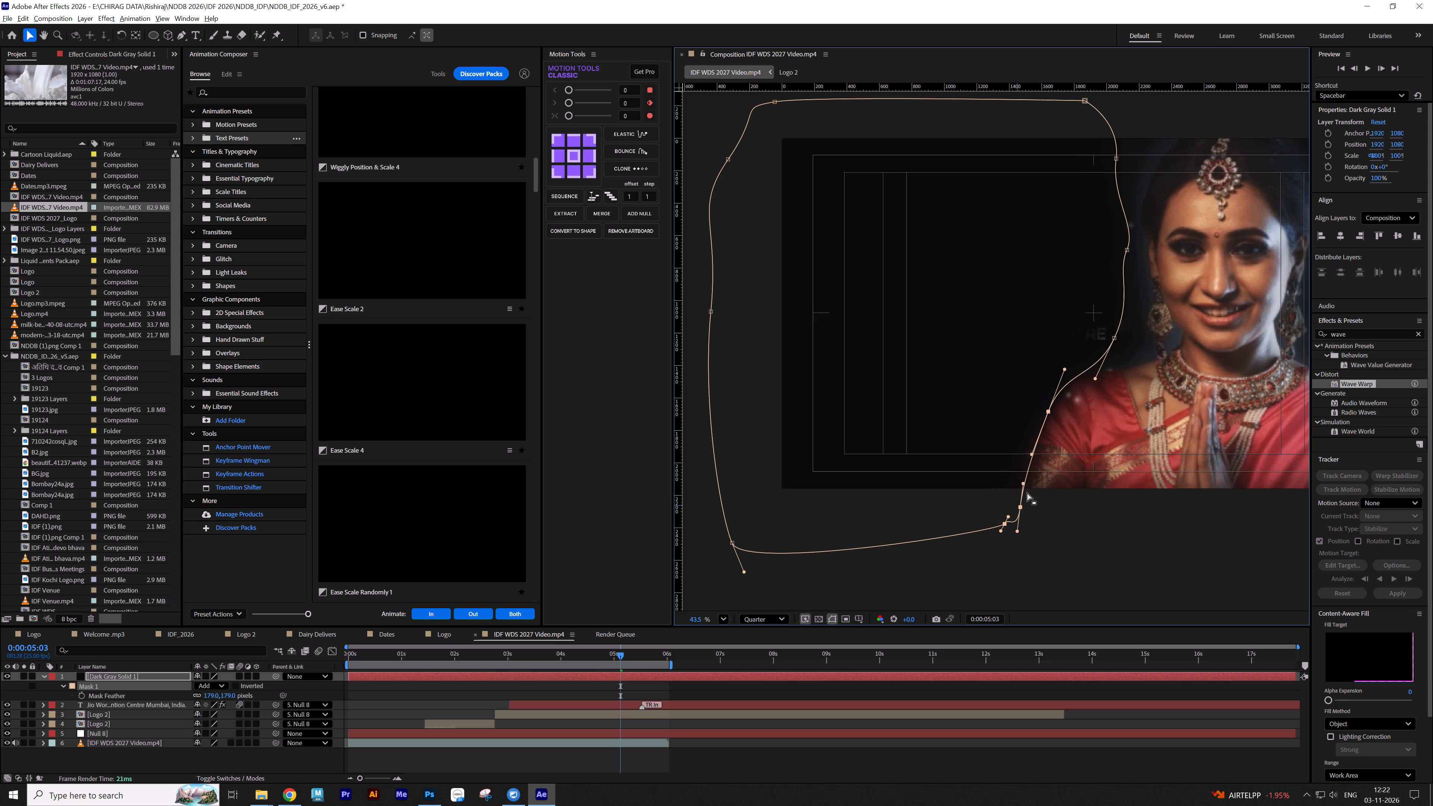
left_click_drag(1109, 339, 1132, 307)
left_click_drag(1115, 338, 1136, 341)
left_click_drag(1136, 341, 1143, 343)
left_click_drag(1130, 252, 1137, 249)
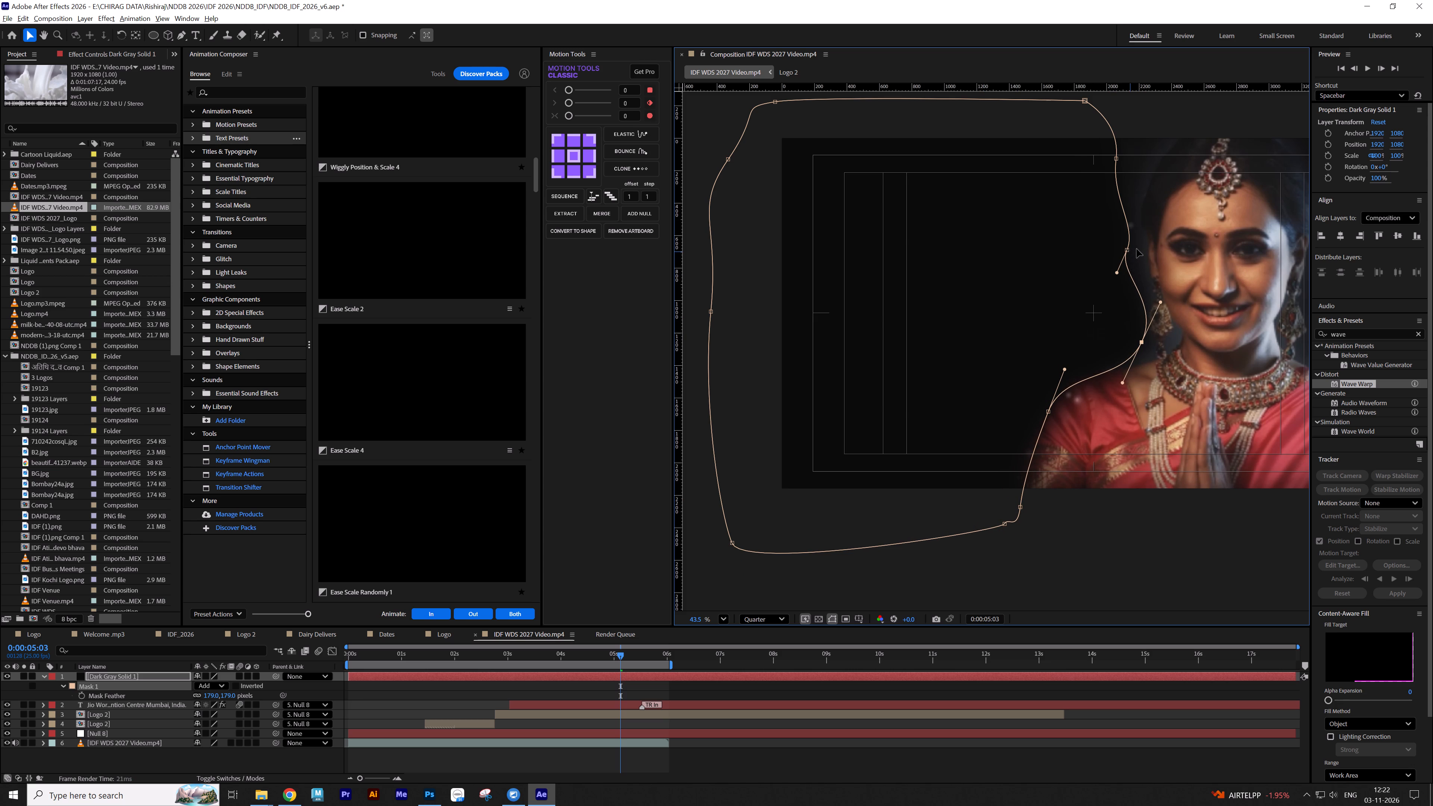
left_click_drag(1137, 249, 1142, 237)
left_click_drag(1119, 158, 1134, 137)
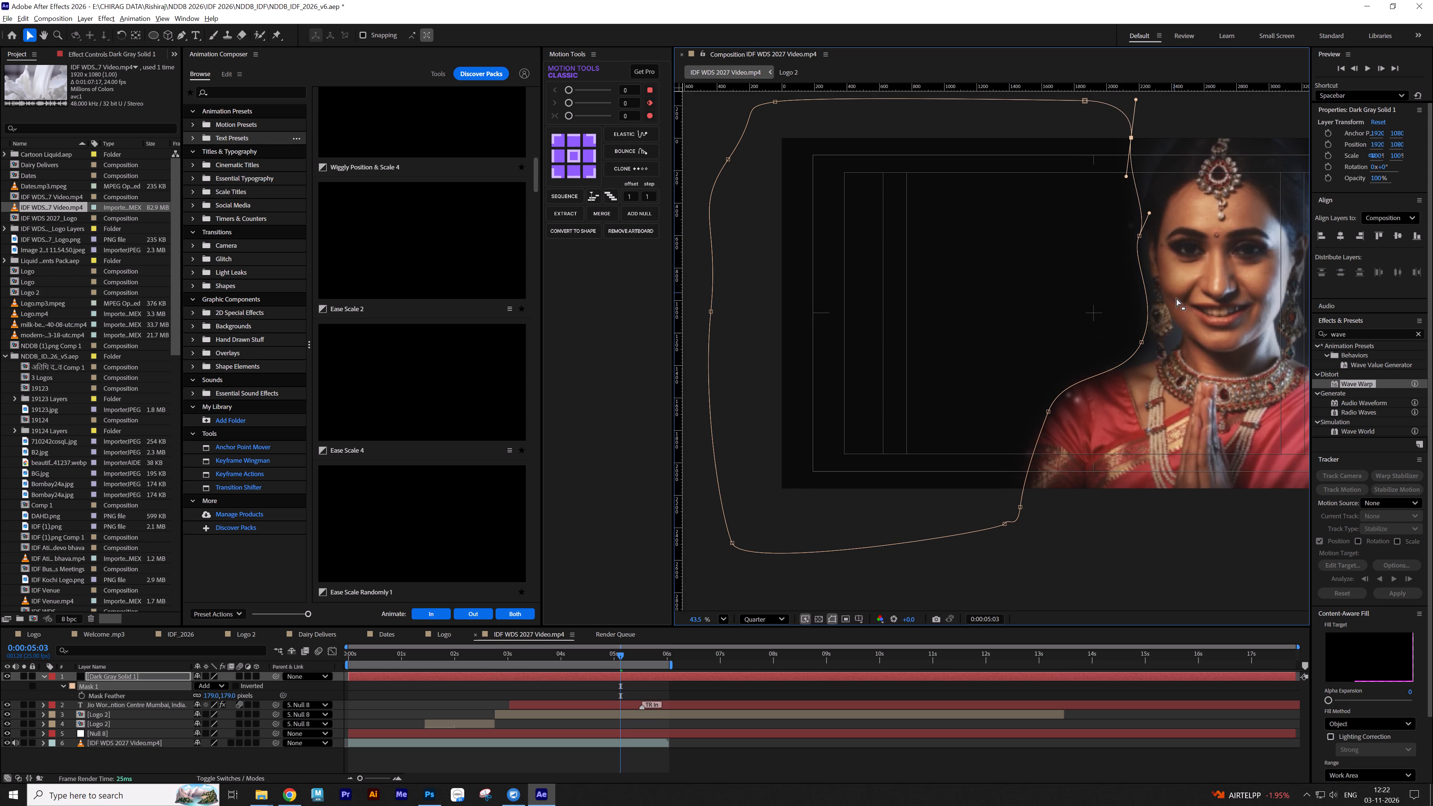
middle_click_drag(1176, 300, 1098, 303)
left_click(763, 759)
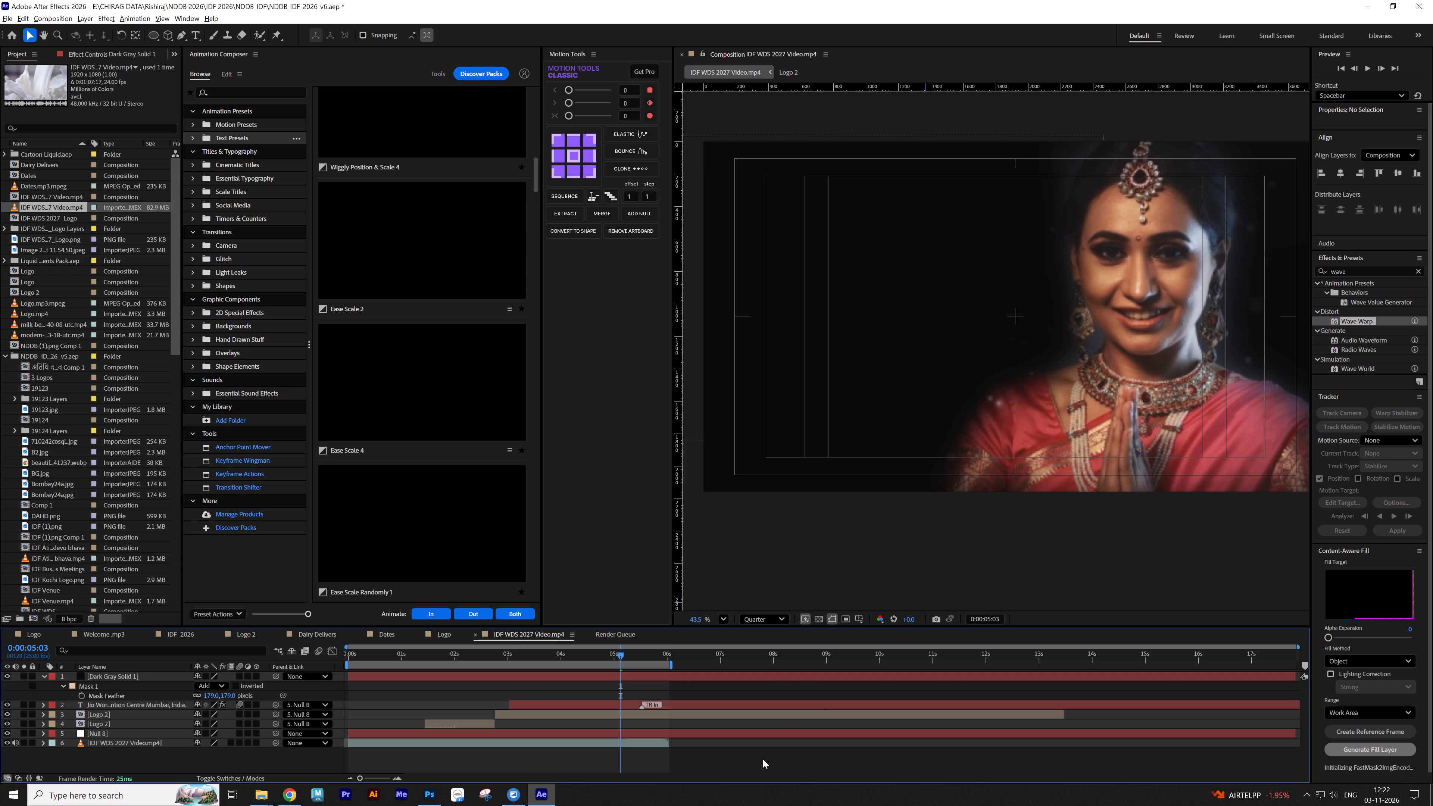
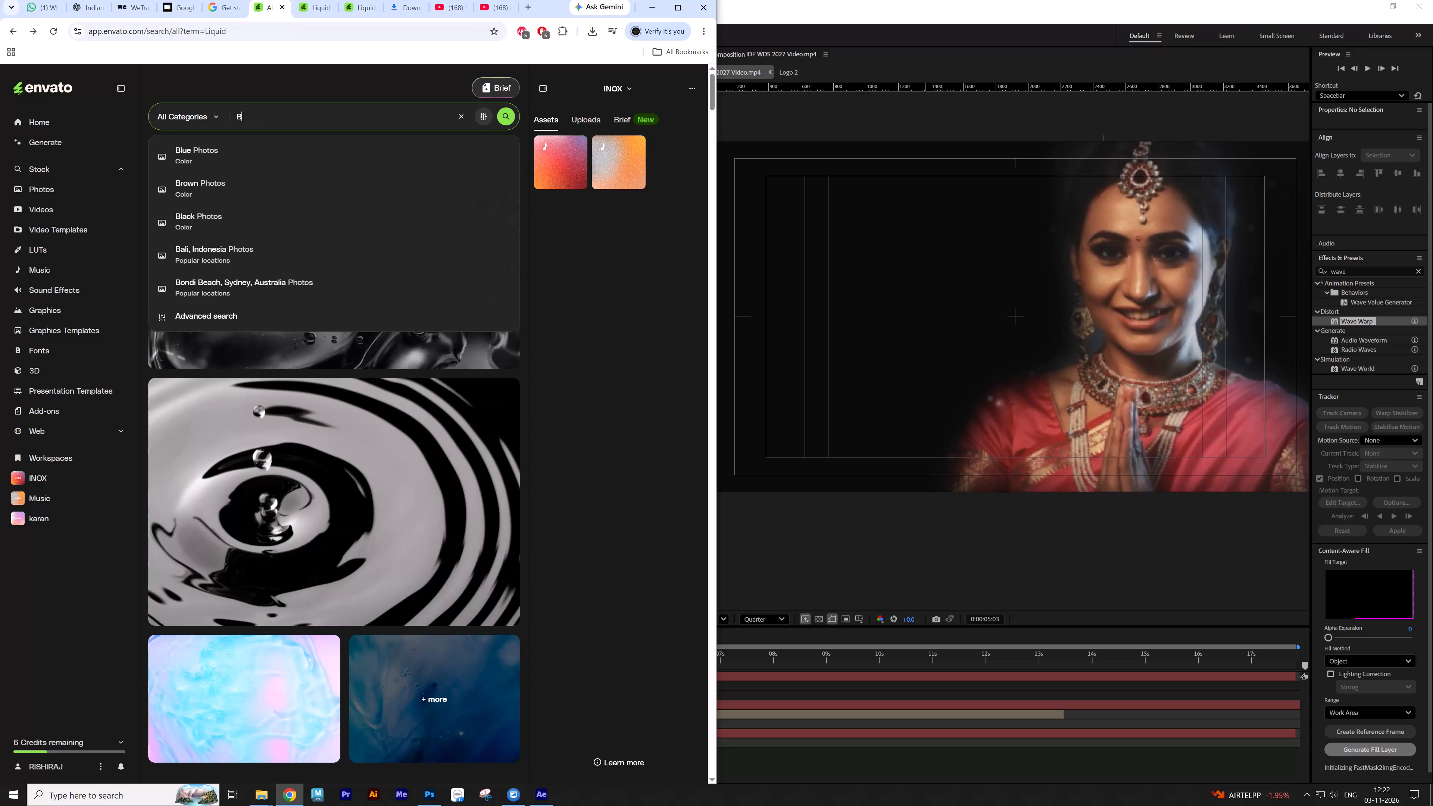
Search Envato for "Particle Background", narrow the results to videos, and maximize the browser window.
key("BackSpace")
type("Particle Background")
key("Return")
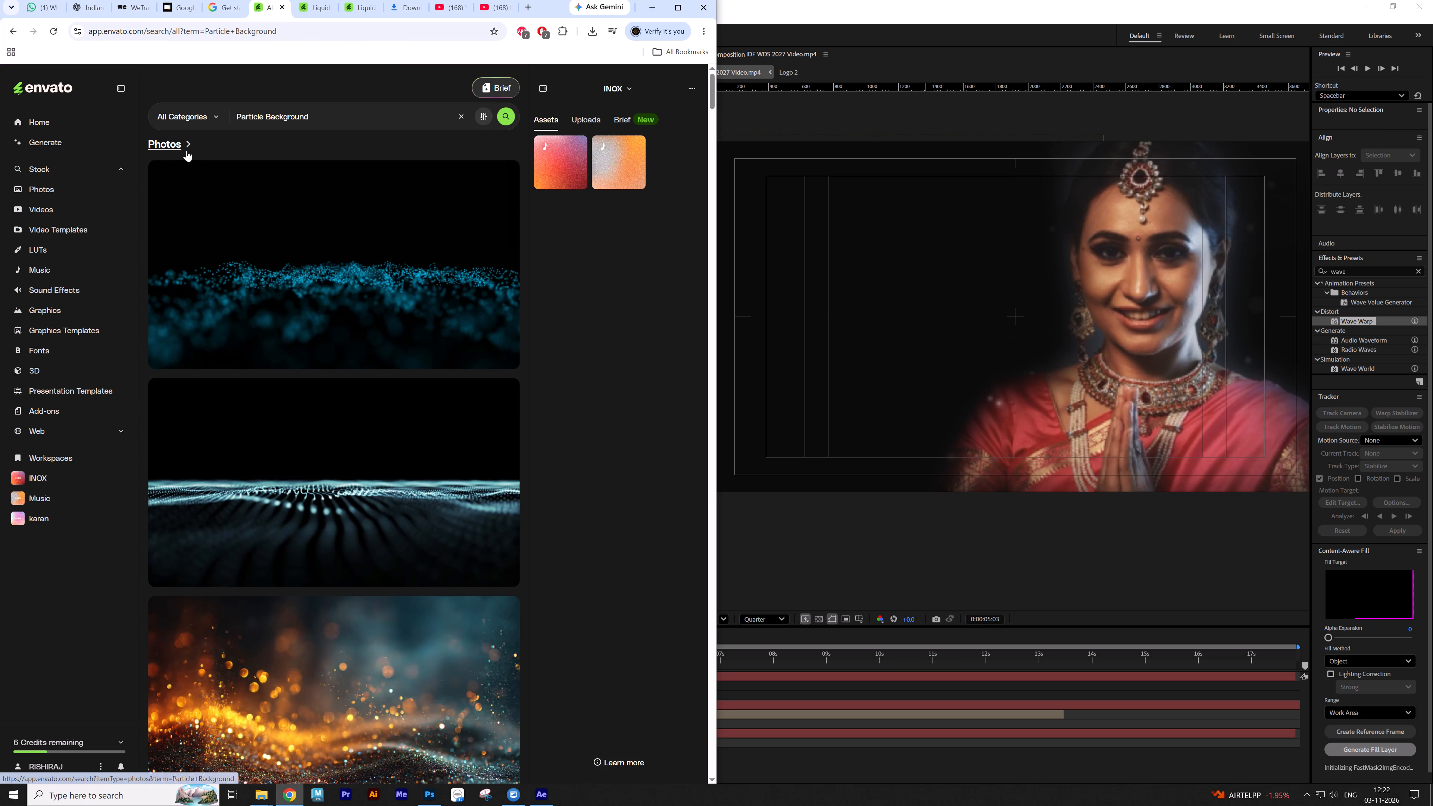
scroll(207, 282, "down", 8)
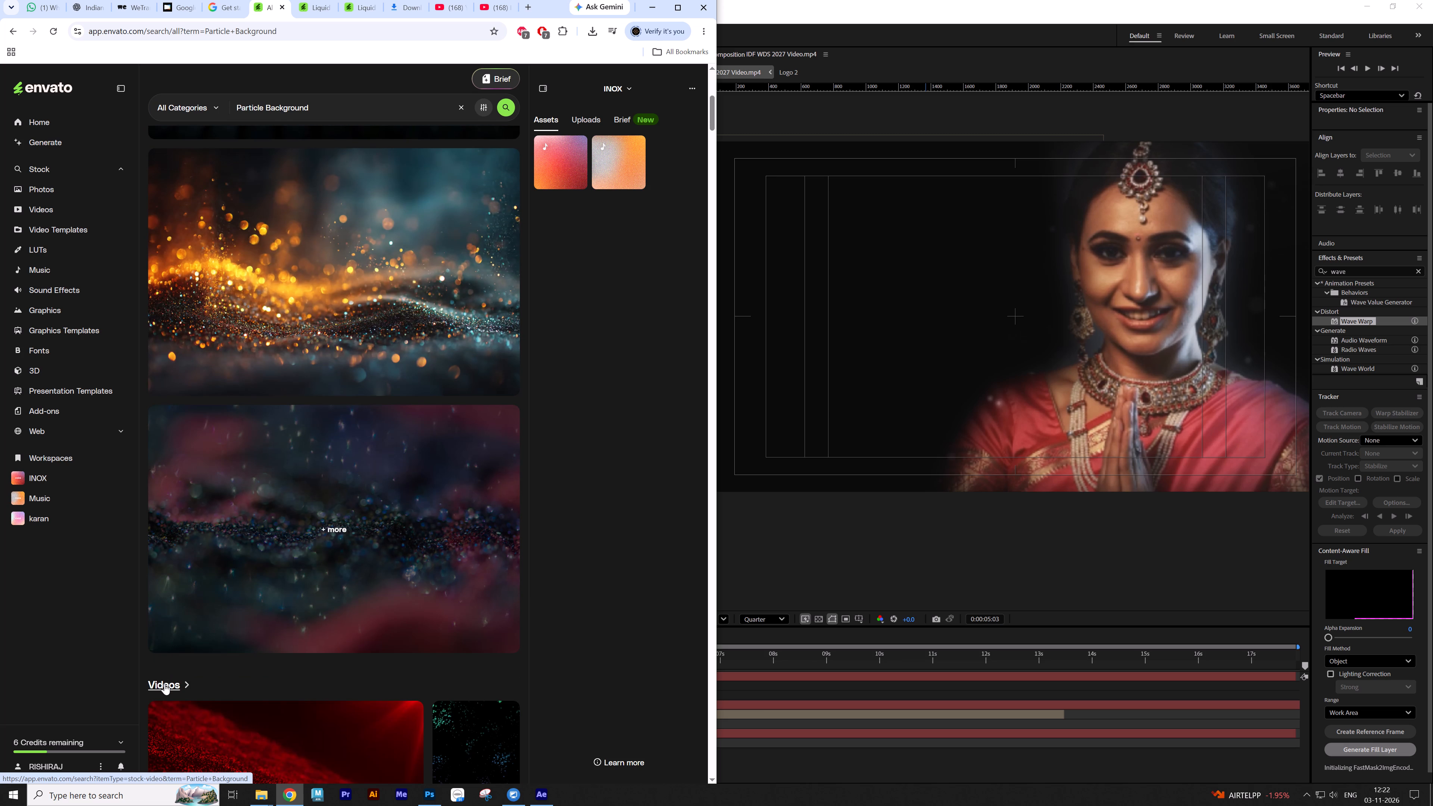
left_click(165, 684)
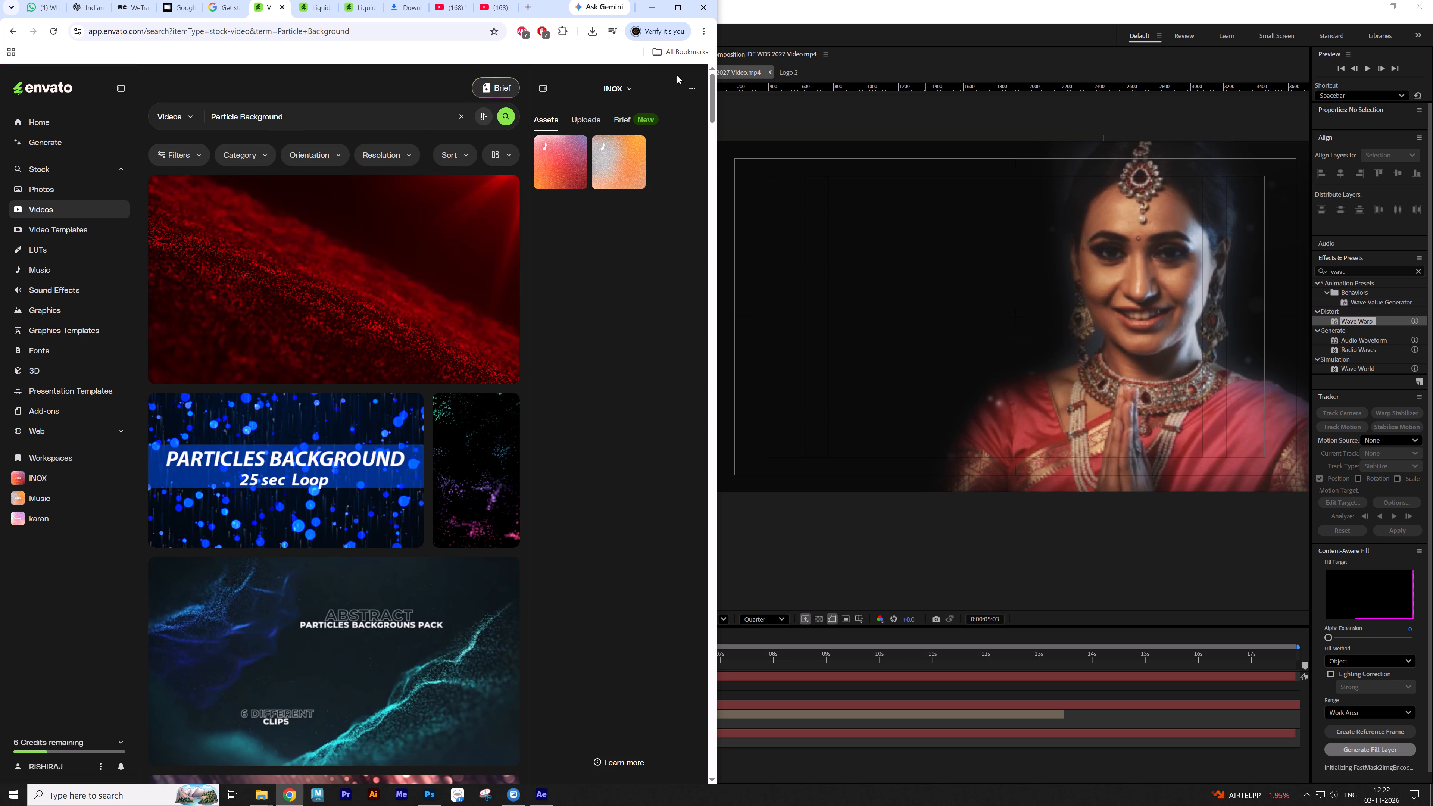
left_click(679, 2)
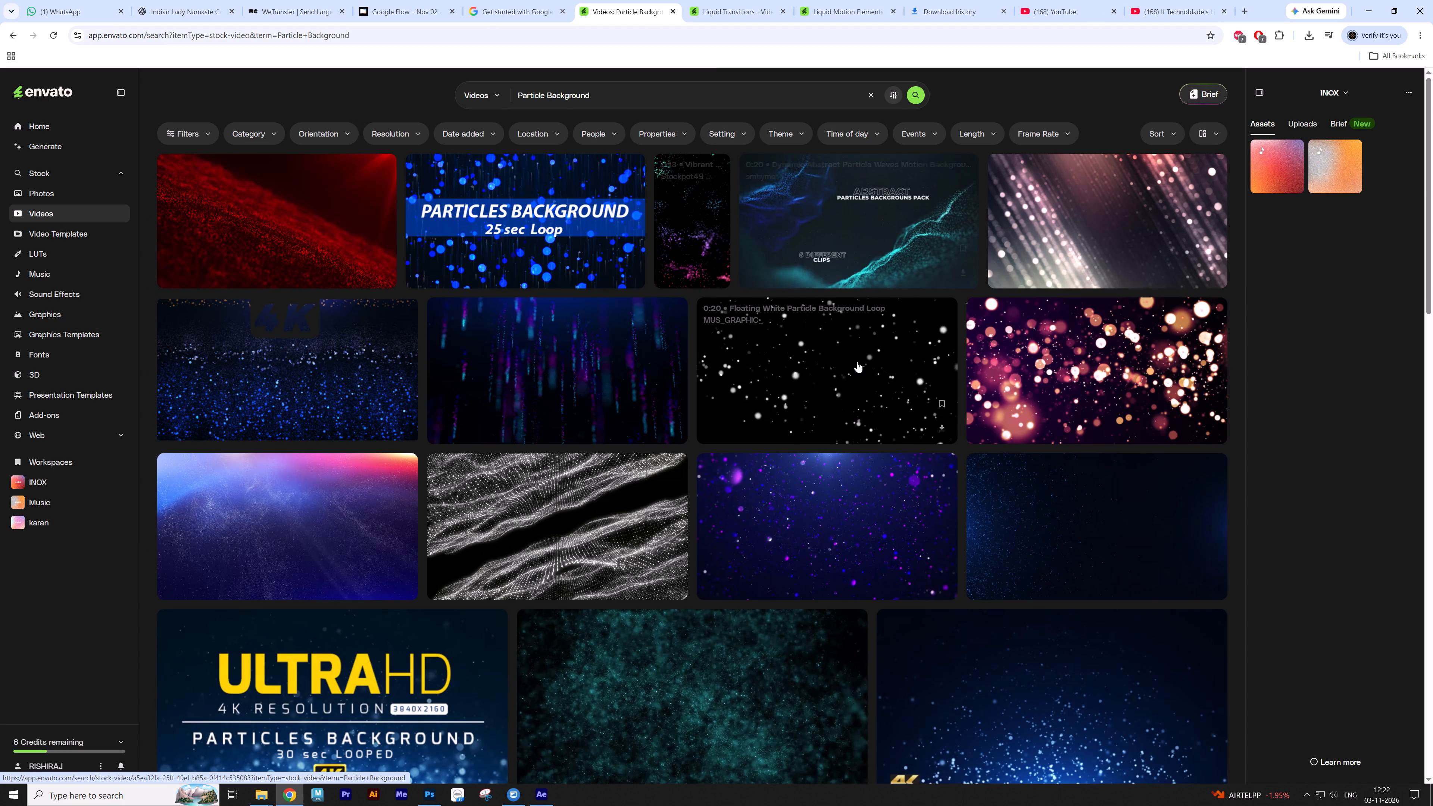
Download the "Abstract Floating Dust Particles Background Loop" video and browse to the NDDB_IDF project folder for saving it.
scroll(576, 403, "down", 6)
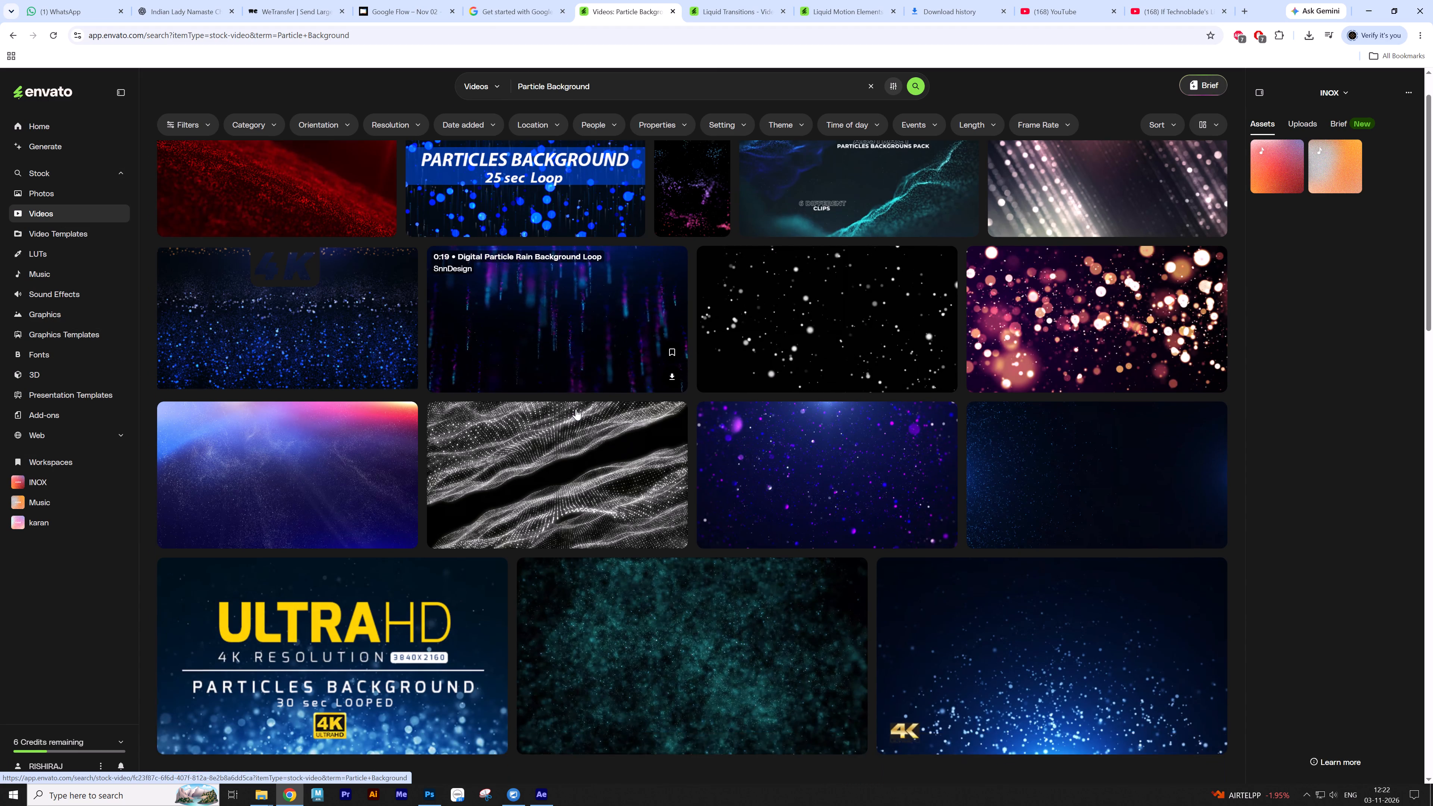
scroll(576, 409, "down", 1)
scroll(609, 427, "down", 14)
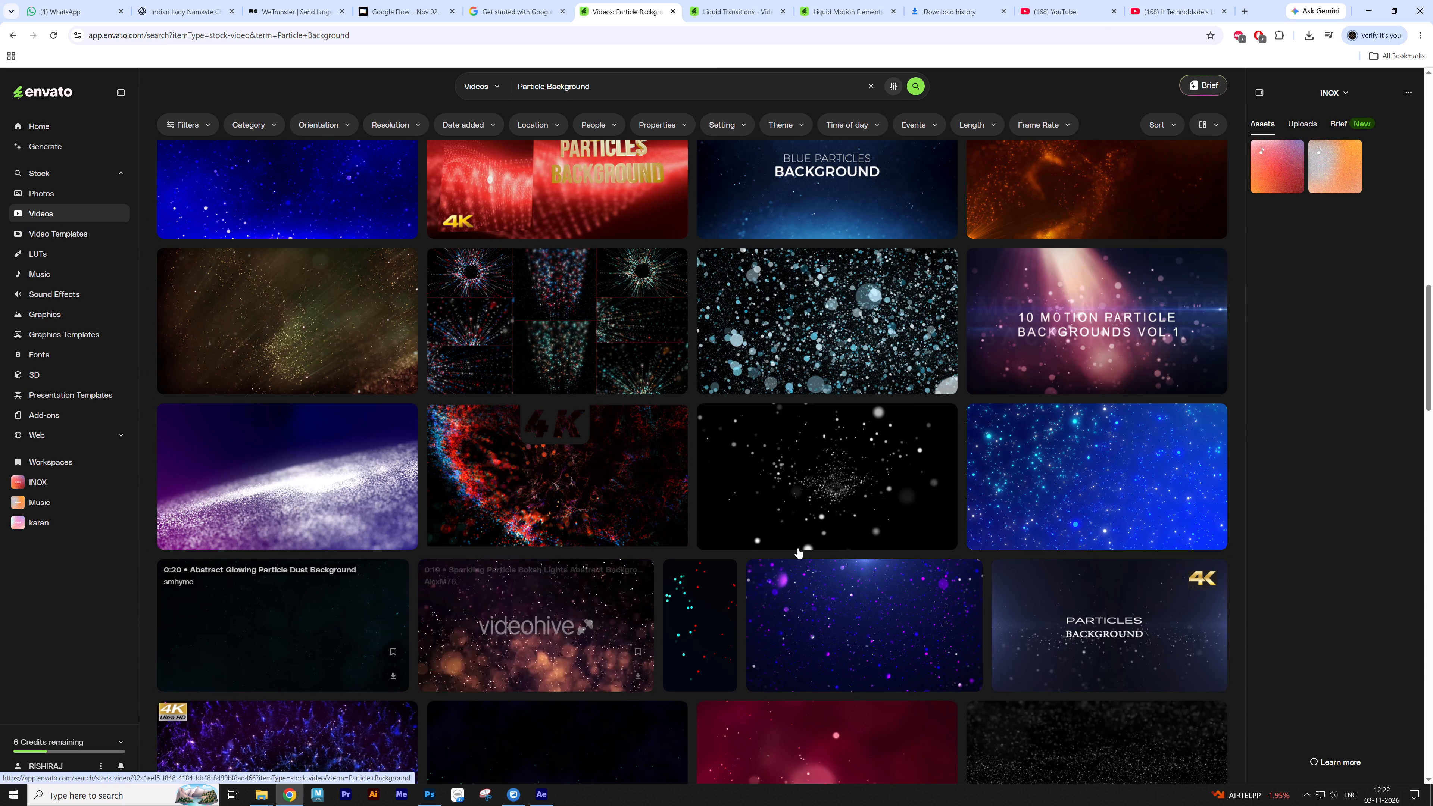
scroll(881, 504, "down", 7)
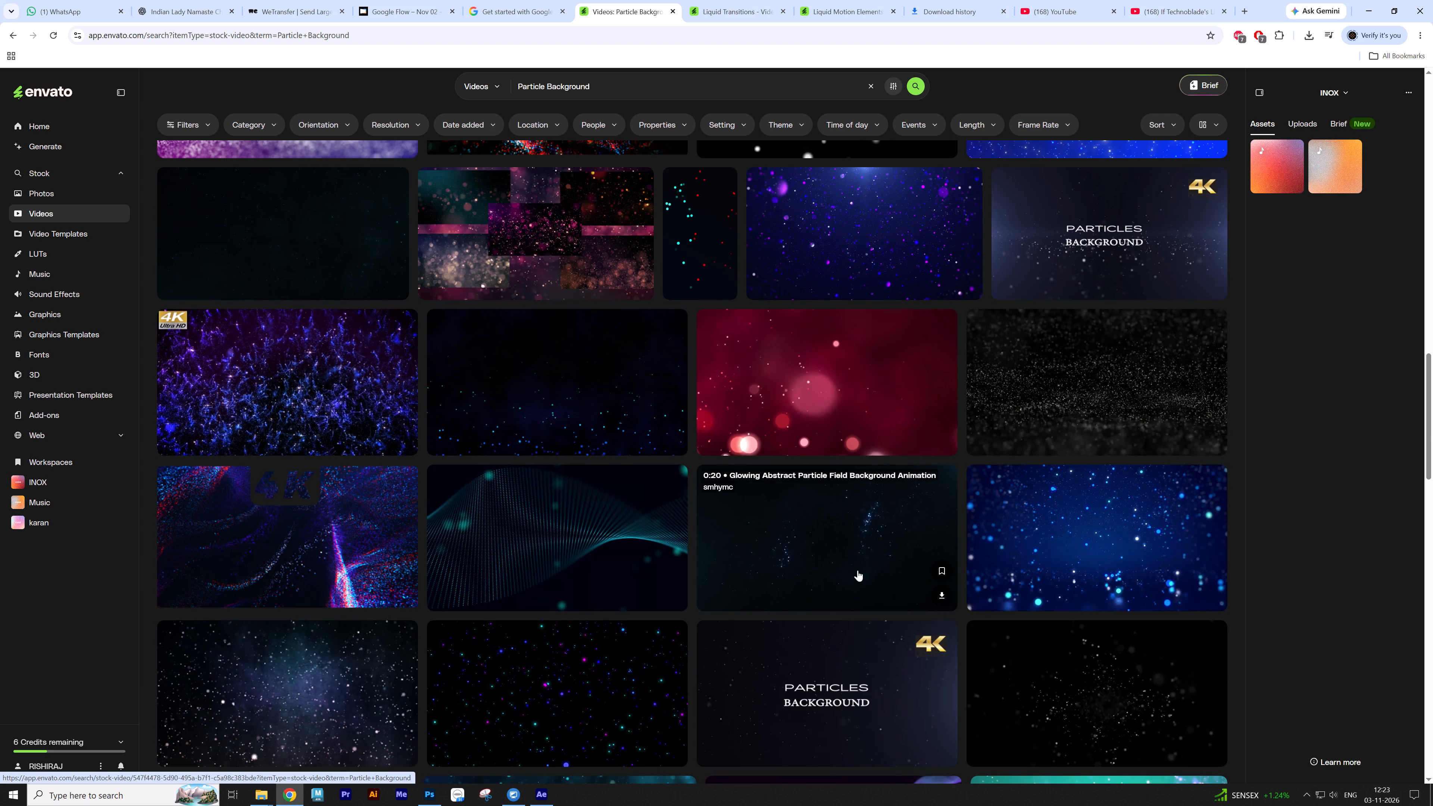
scroll(826, 565, "down", 8)
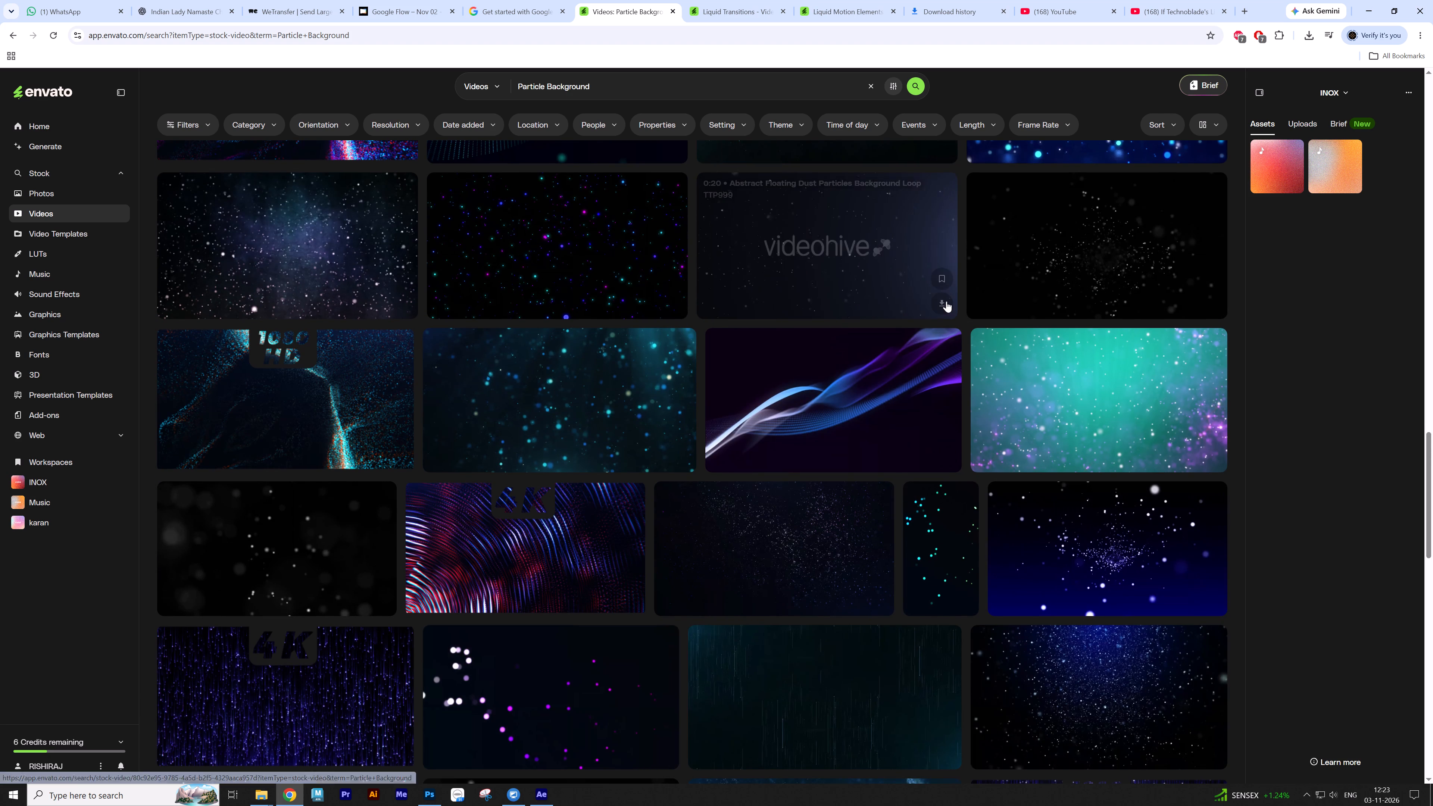
left_click(943, 299)
left_click(900, 299)
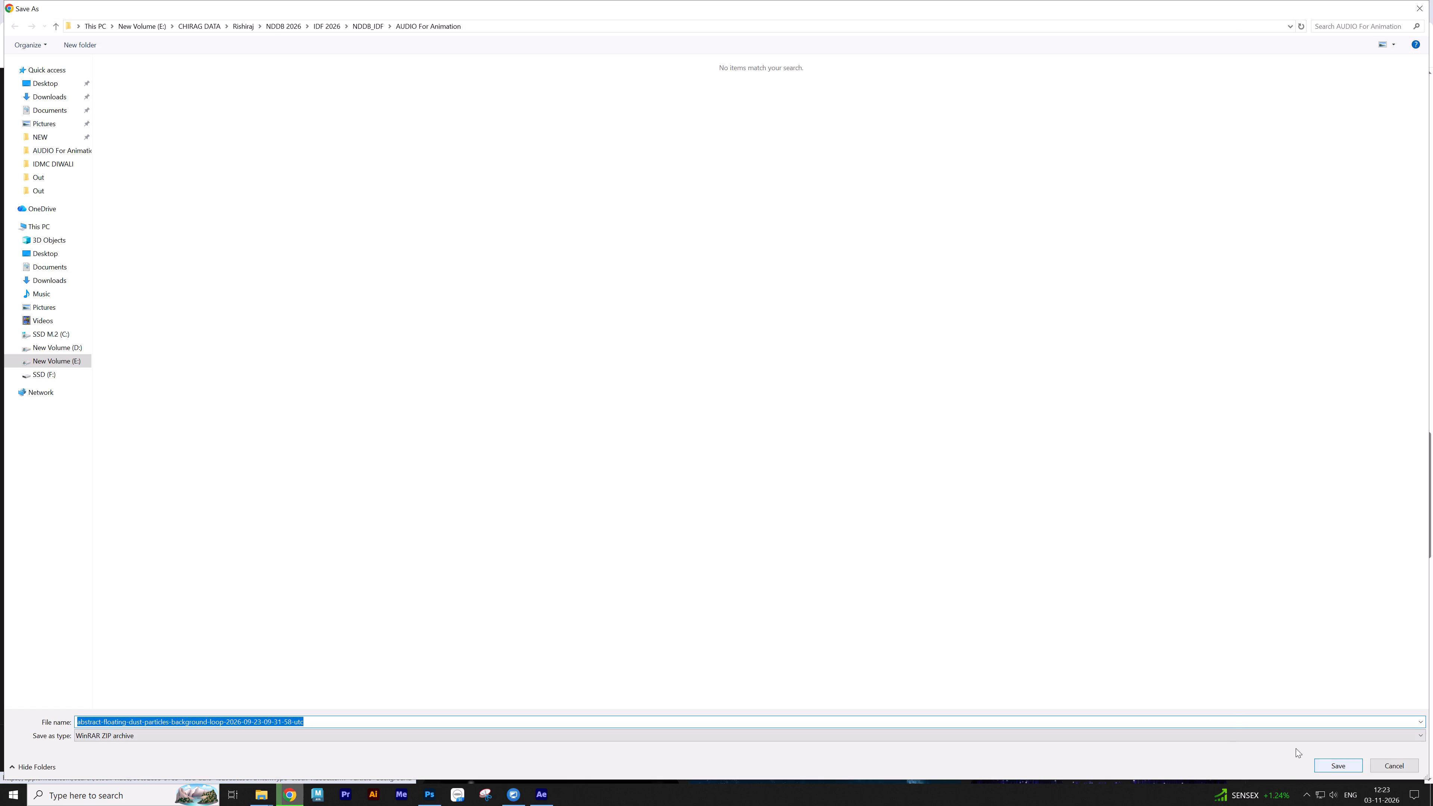
left_click(362, 27)
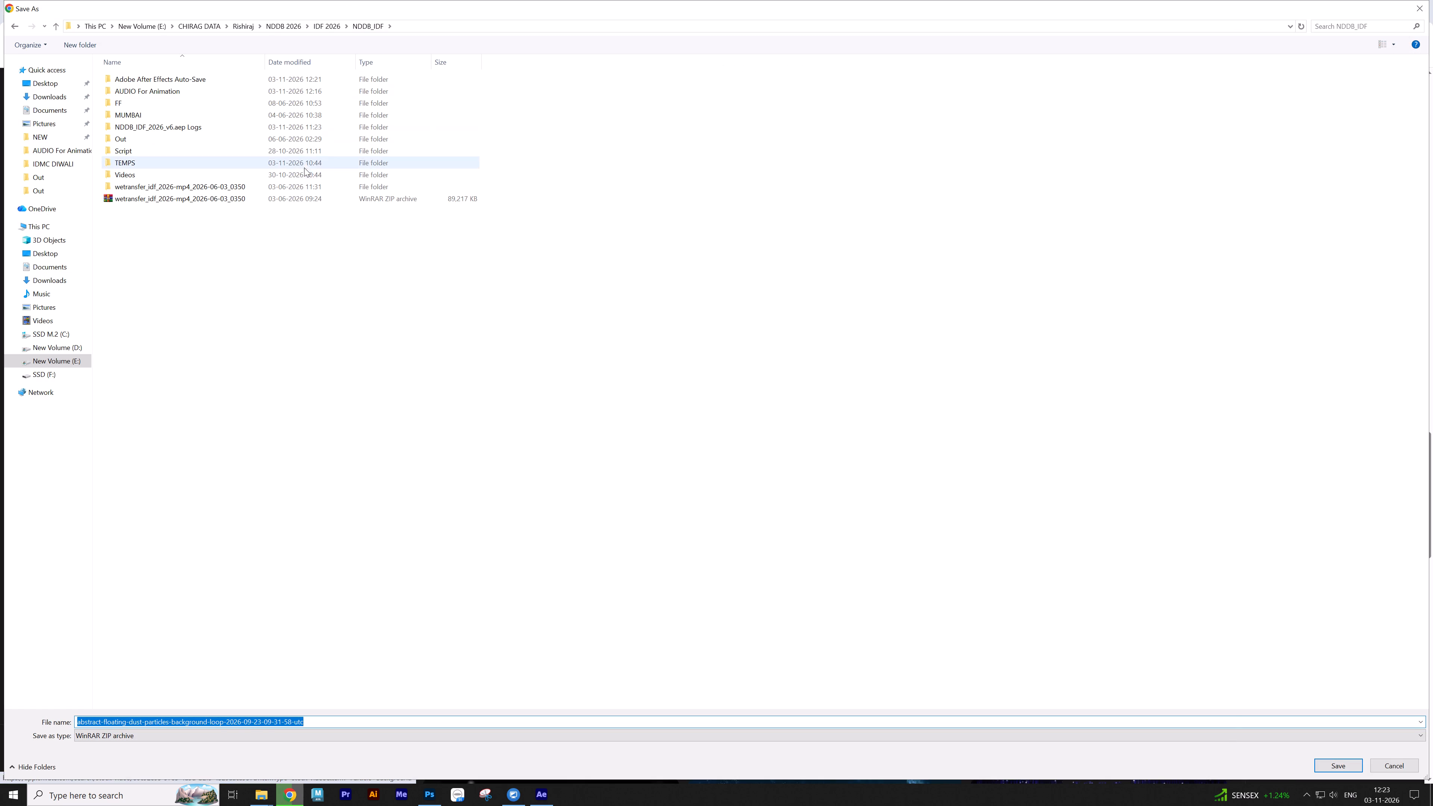
Save the floating dust particles ZIP archive into the TEMPS folder inside NDDB_IDF.
double_click(304, 168)
left_click_drag(1330, 761, 1334, 768)
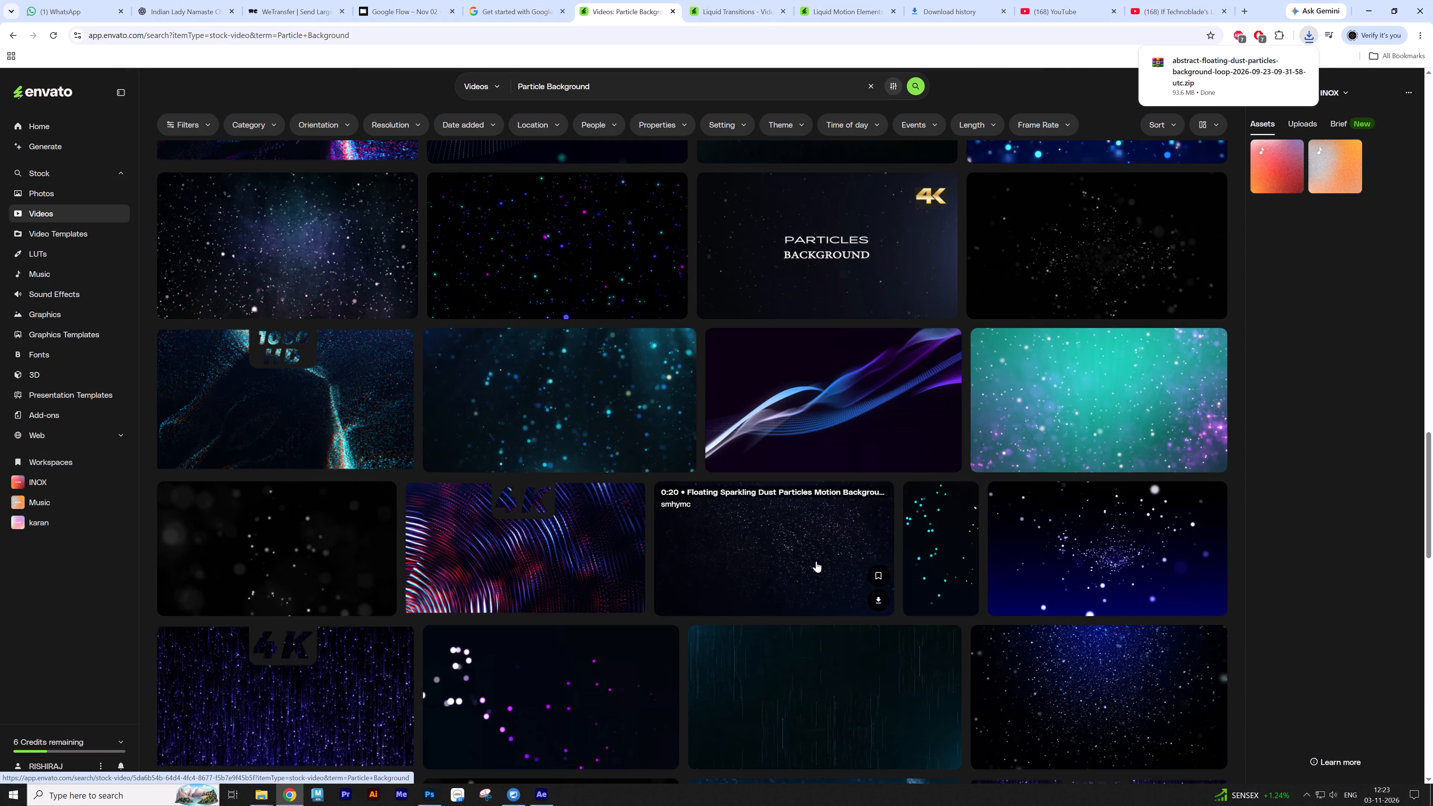
Find the "Abstract Floating Bokeh Particles Motion Background" video in the results and start downloading its 4K (3840 x 2160) version.
scroll(1337, 565, "down", 7)
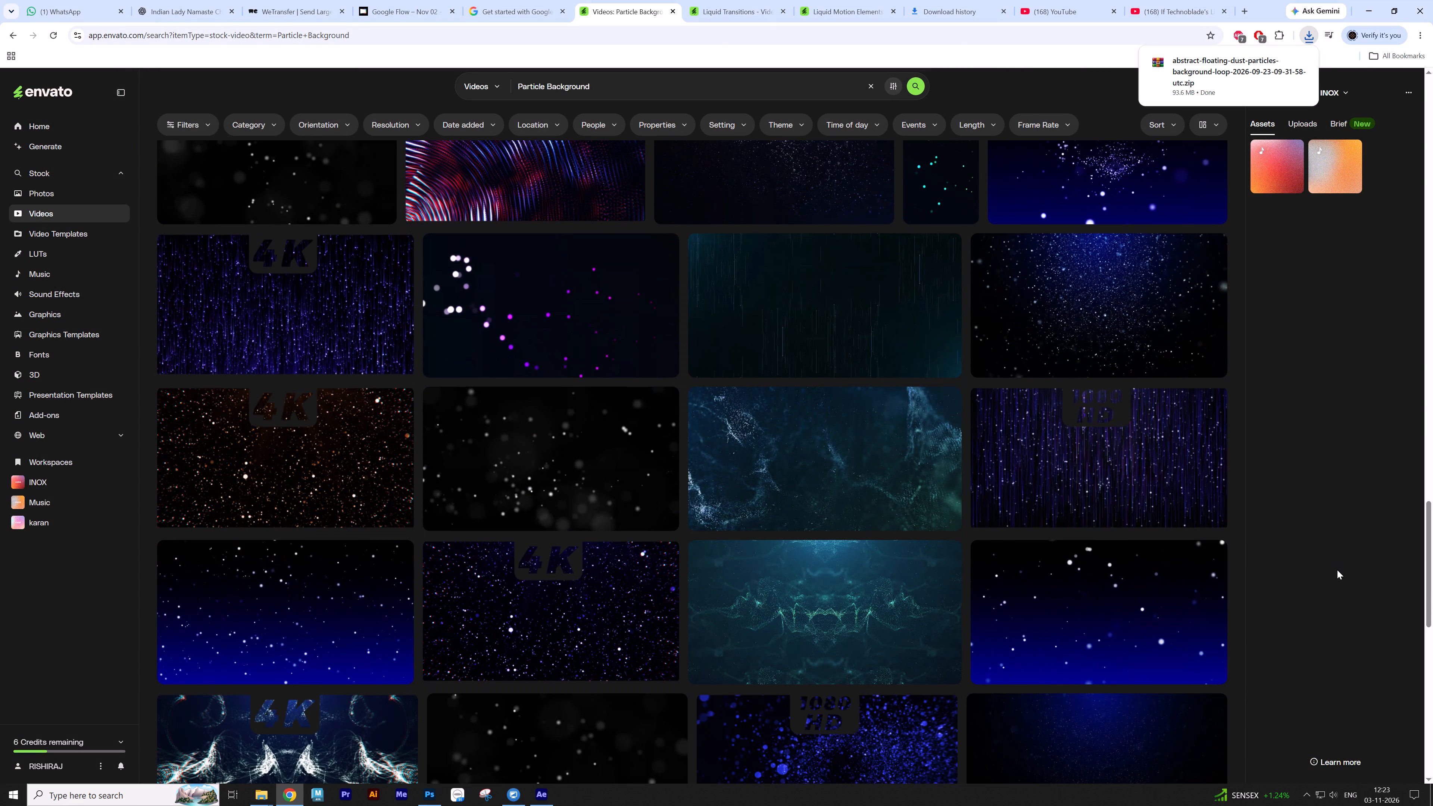
scroll(1329, 575, "down", 6)
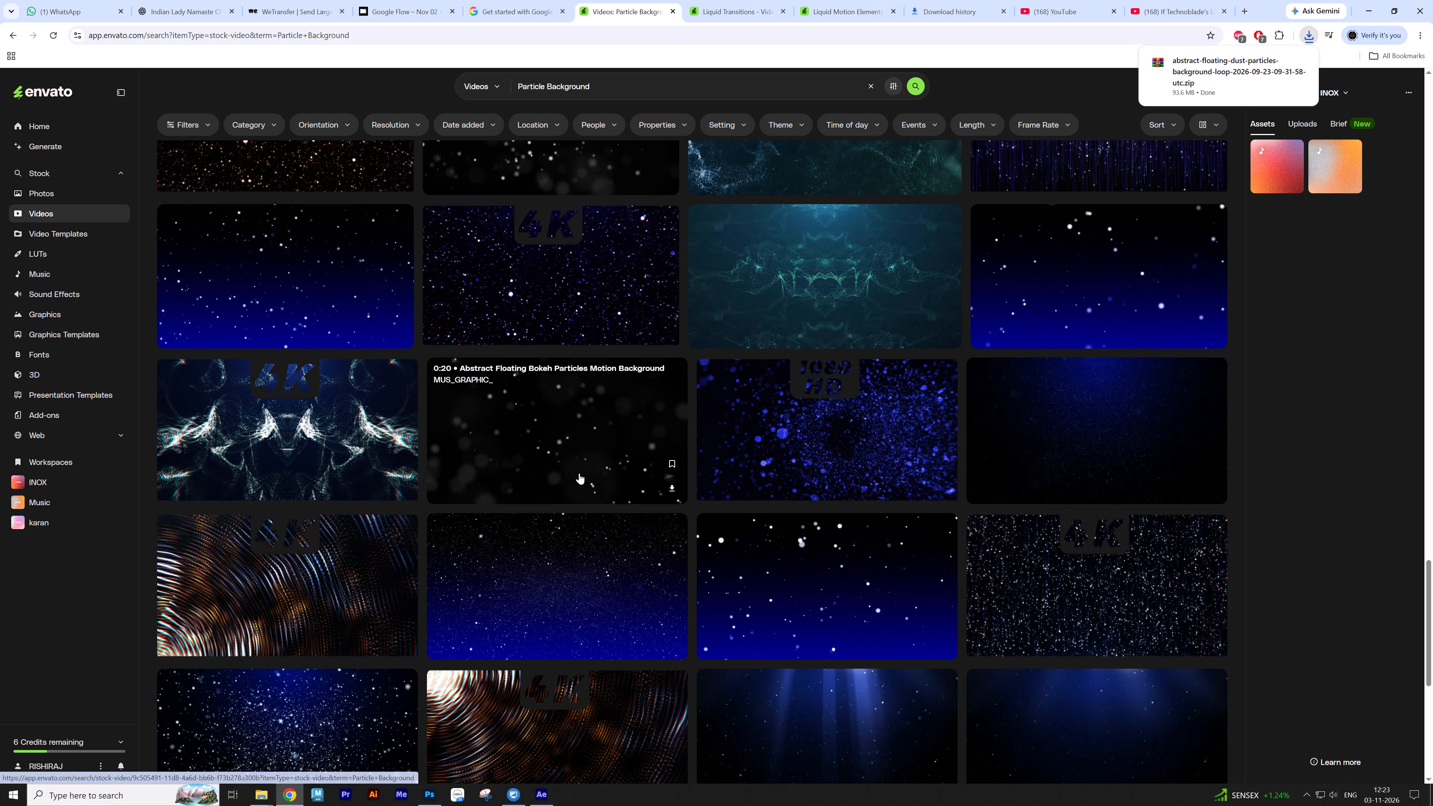
left_click(672, 492)
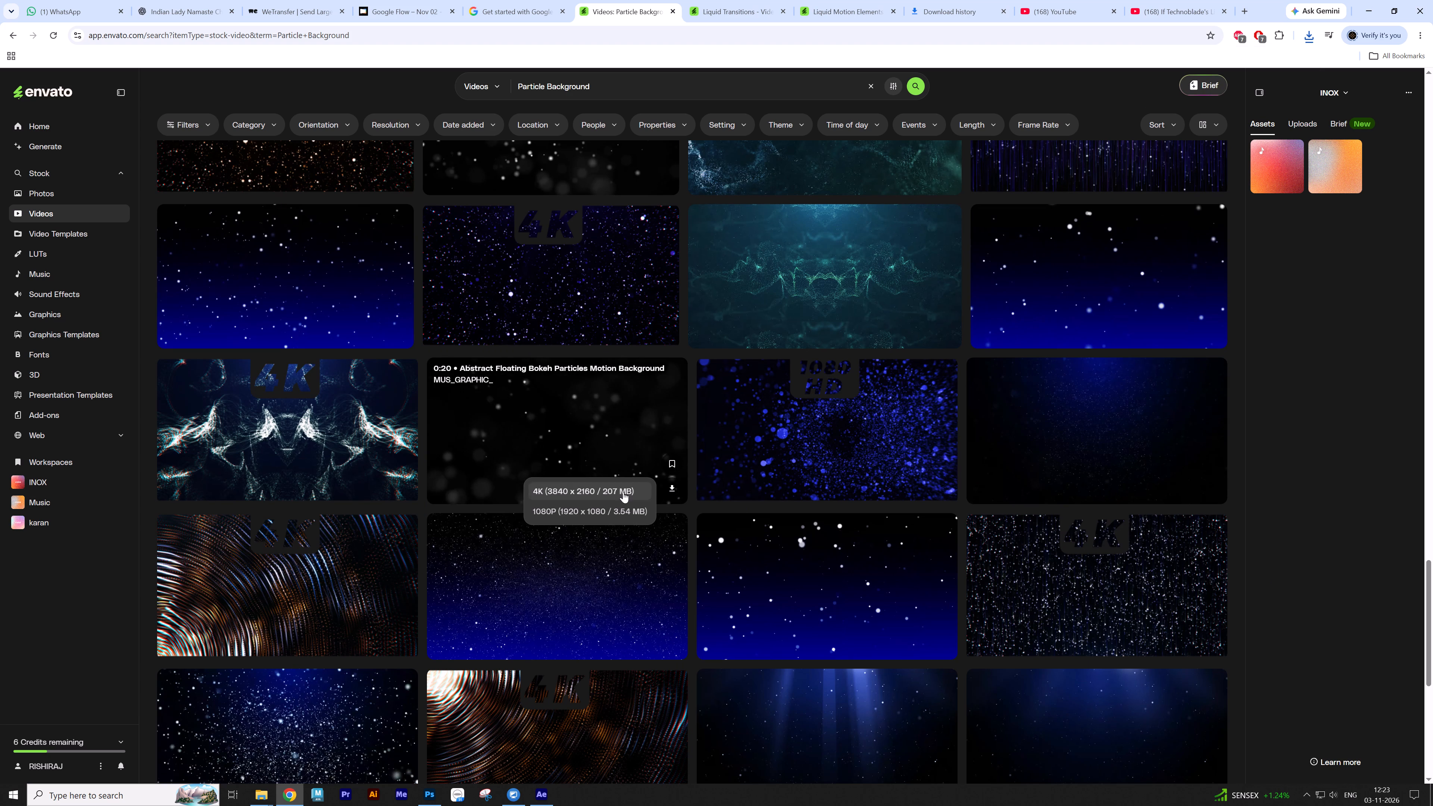
left_click(623, 492)
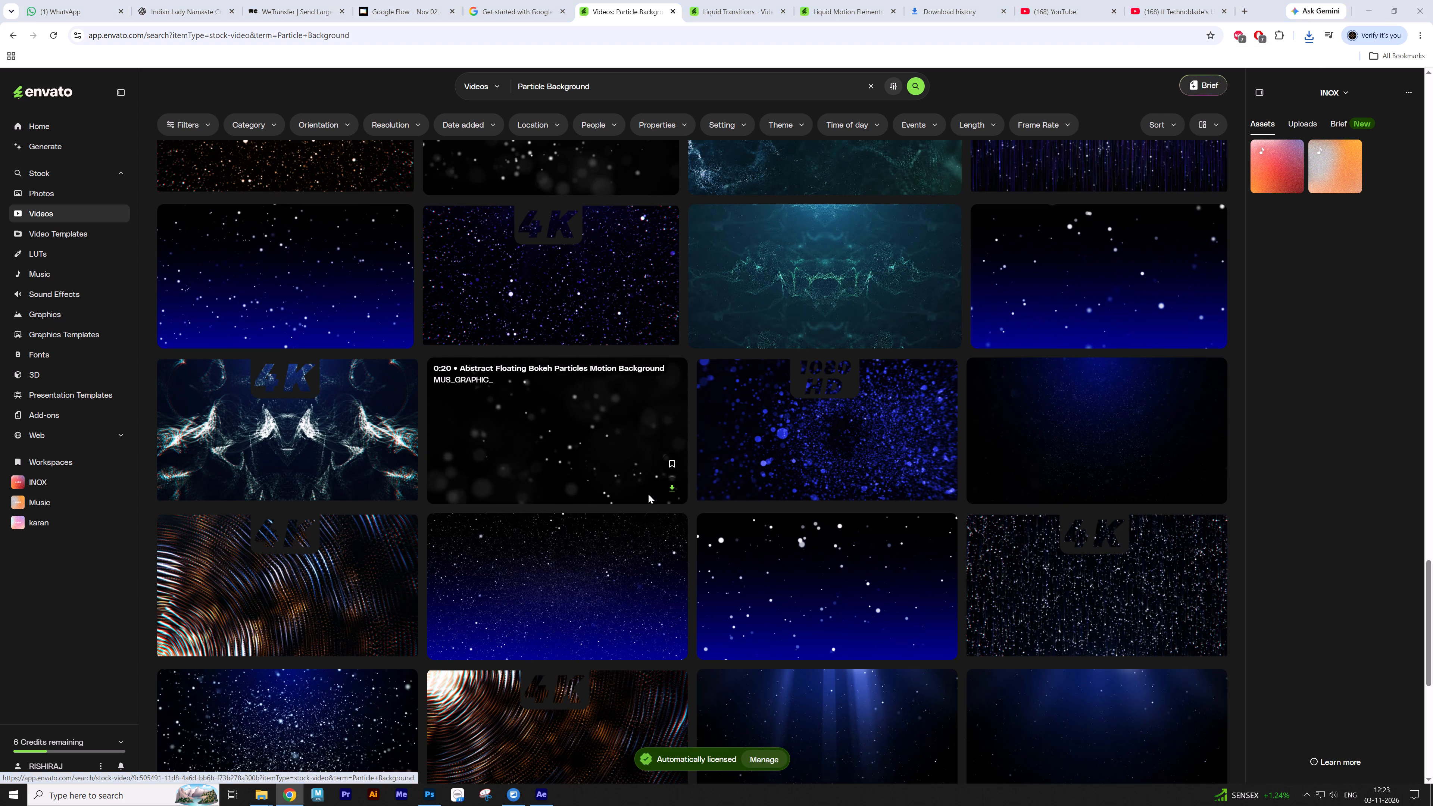
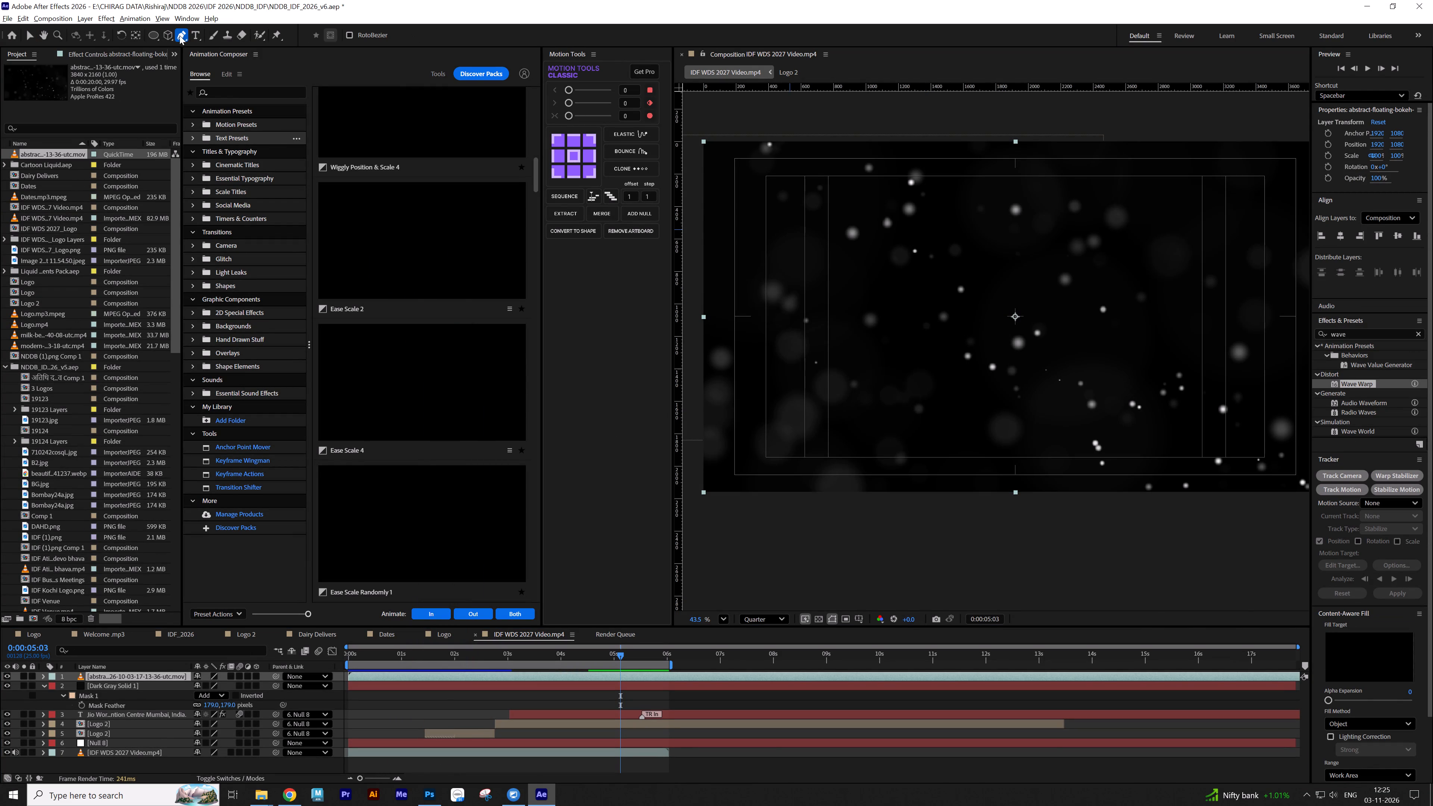
Hide the particle video layer and draw a curved Pen mask on it, following the woman's hair, neck and shoulder and enclosing the empty dark area beside her.
left_click(8, 675)
scroll(989, 222, "down", 5)
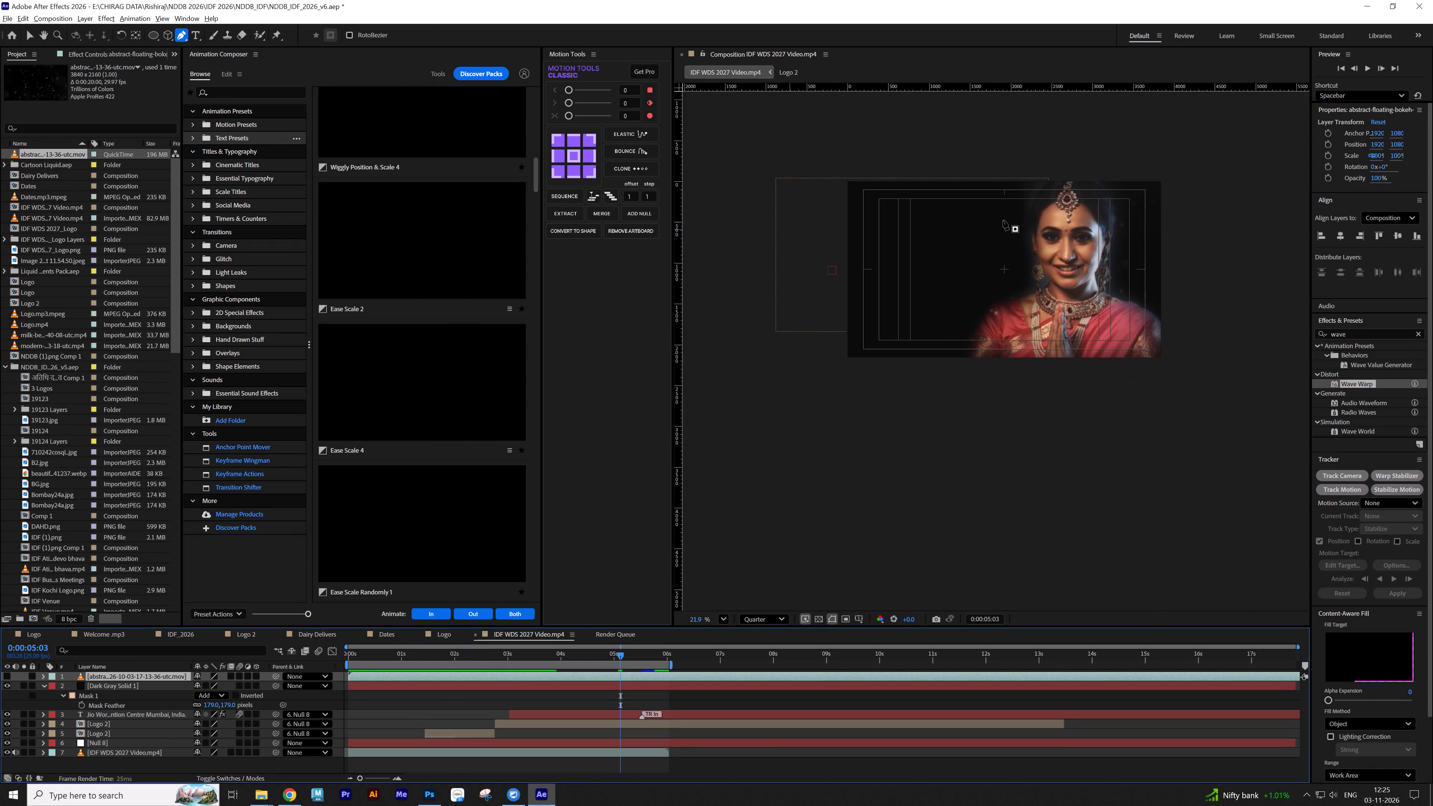
left_click_drag(1061, 156, 1053, 166)
left_click_drag(1030, 198, 1024, 216)
left_click_drag(1023, 237, 1027, 253)
left_click_drag(1021, 271, 1016, 280)
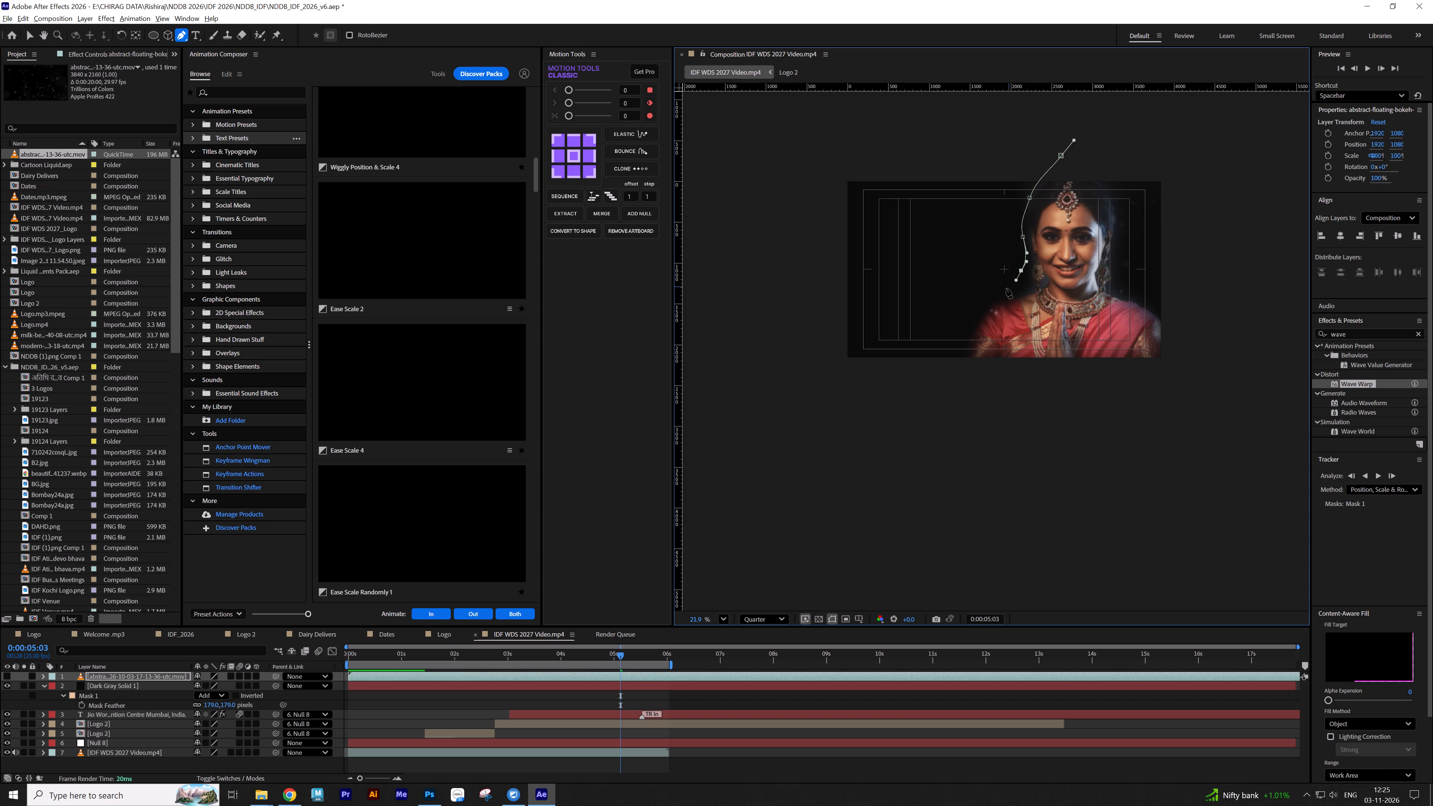
left_click_drag(999, 300, 988, 307)
left_click_drag(974, 321, 969, 331)
left_click_drag(964, 357, 963, 377)
left_click_drag(903, 398, 892, 401)
Finish and close the curved mask on the particle video layer around the dark area beside the woman, and turn the layer's visibility back on.
left_click_drag(892, 401, 863, 402)
left_click_drag(808, 399, 796, 383)
left_click_drag(768, 263, 778, 211)
left_click_drag(801, 152, 850, 135)
left_click_drag(938, 121, 989, 117)
left_click(1064, 156)
key("v")
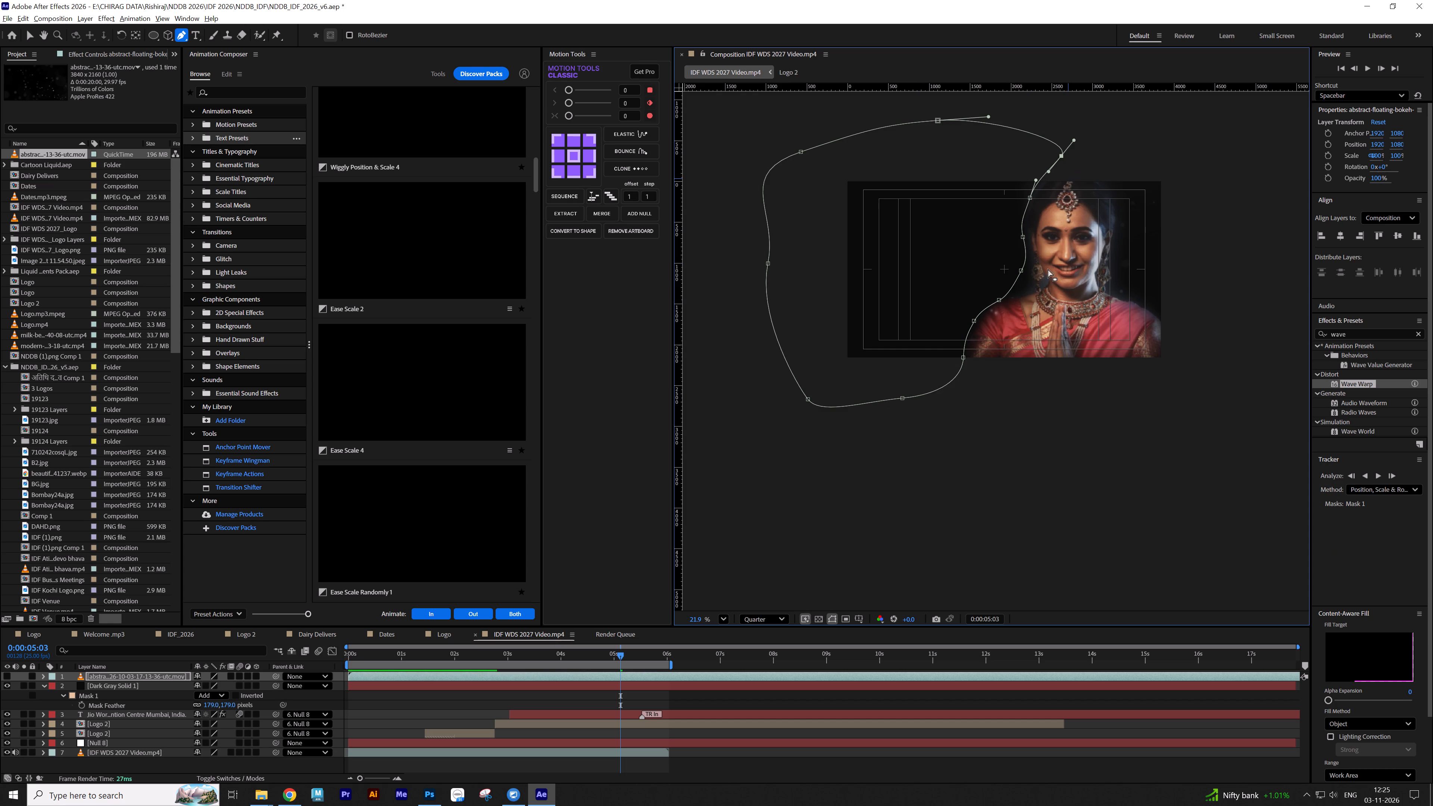
left_click(9, 677)
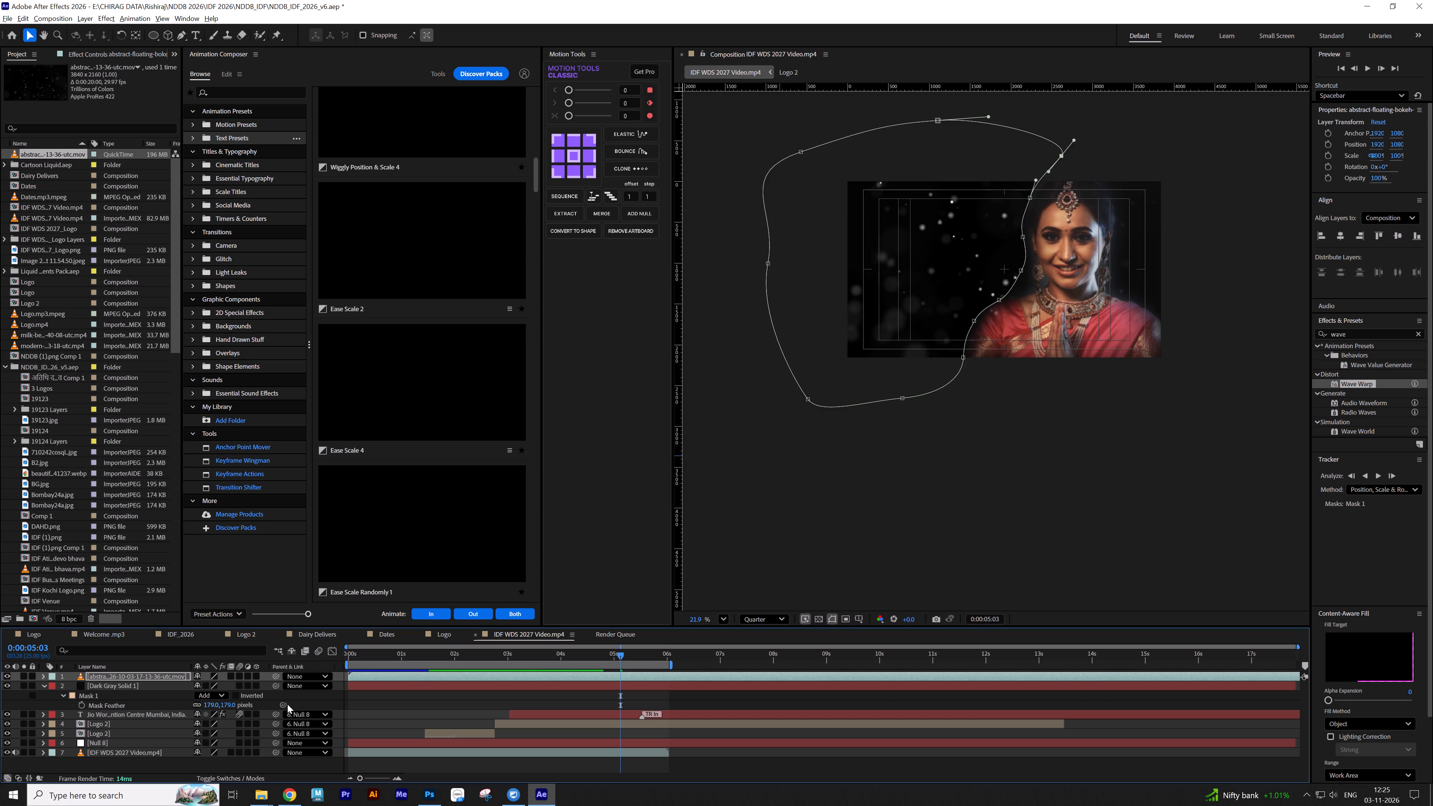
Set the particle layer's mask feather to about 635 pixels.
left_click(403, 704)
key("s")
key("s")
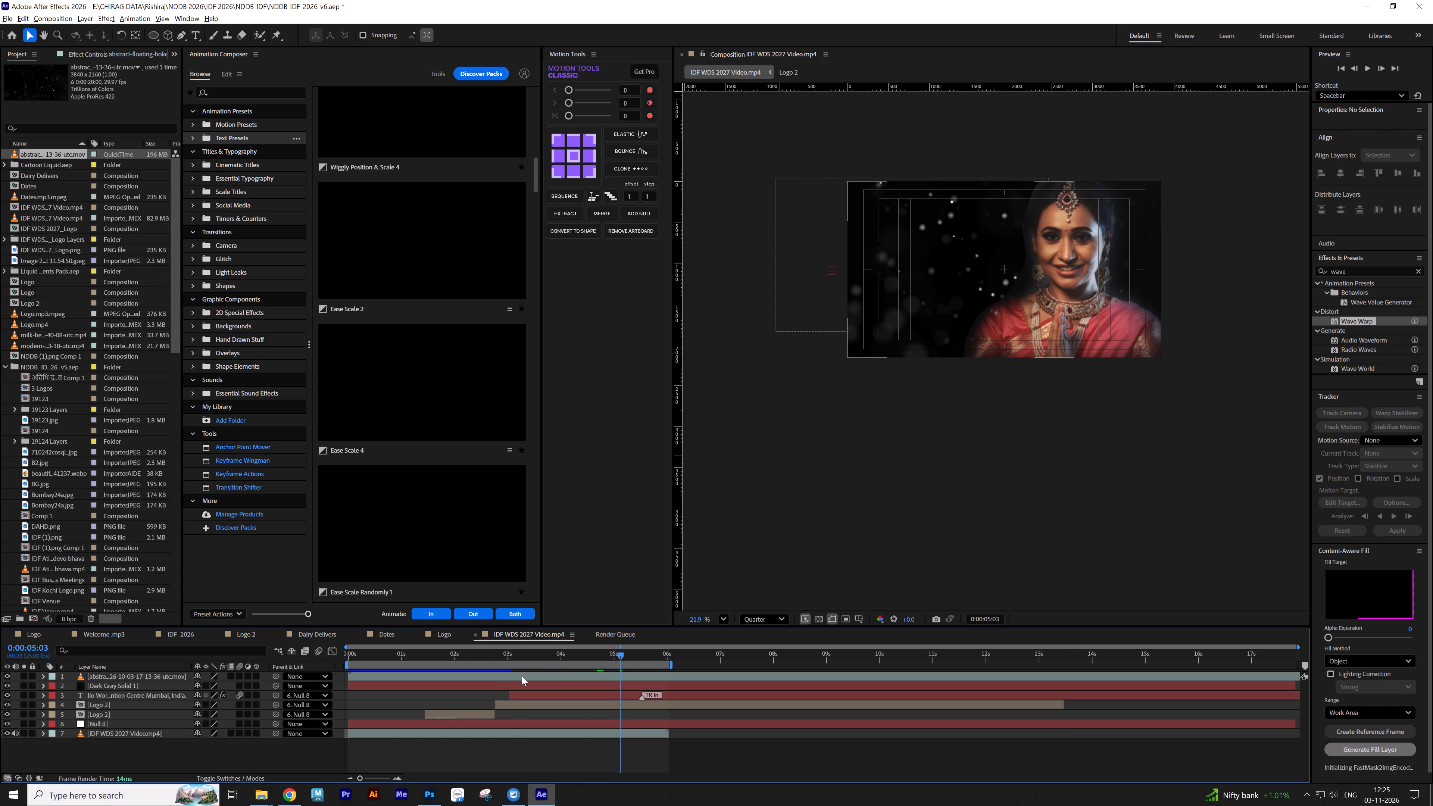
key("s")
key("f")
left_click_drag(209, 698, 228, 698)
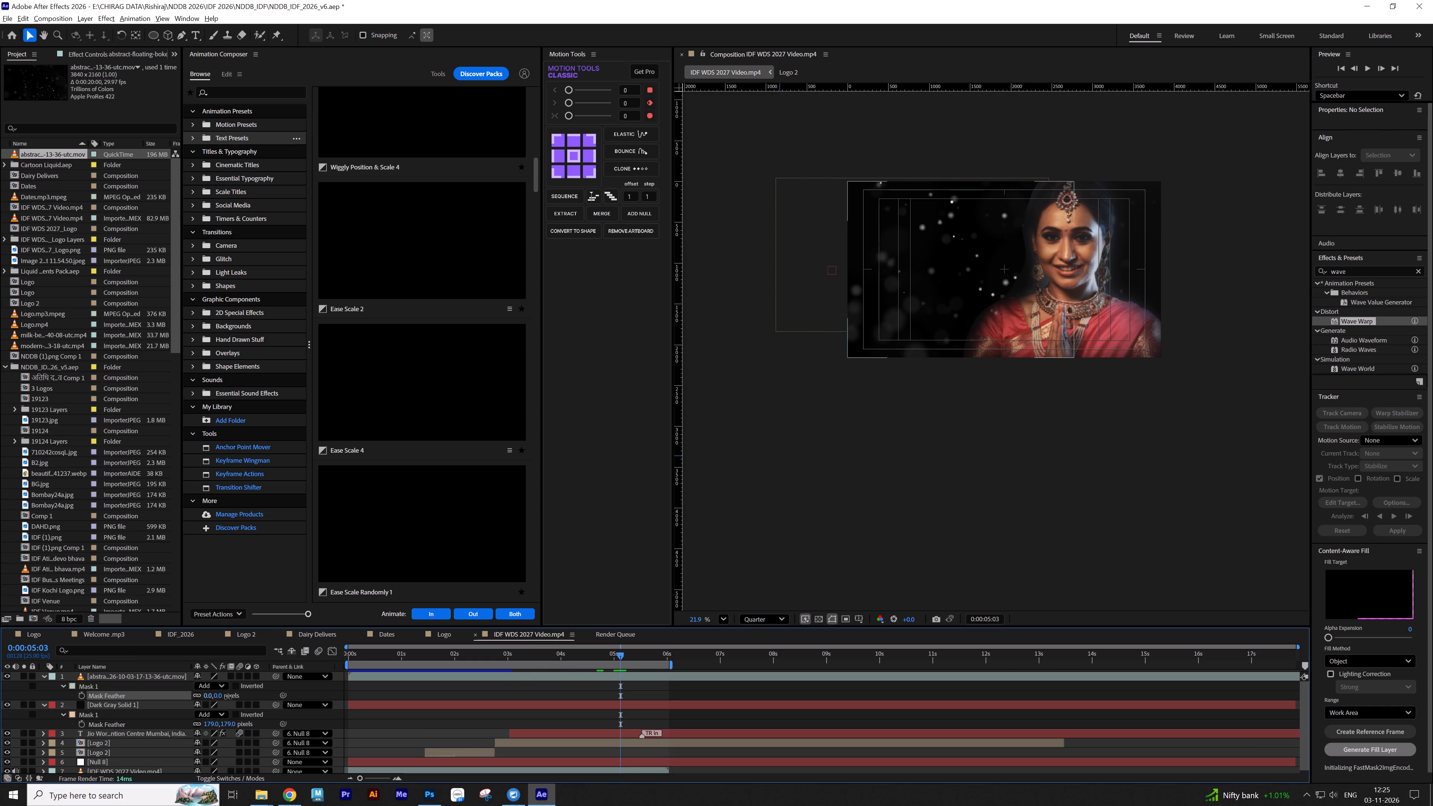
left_click_drag(228, 698, 562, 695)
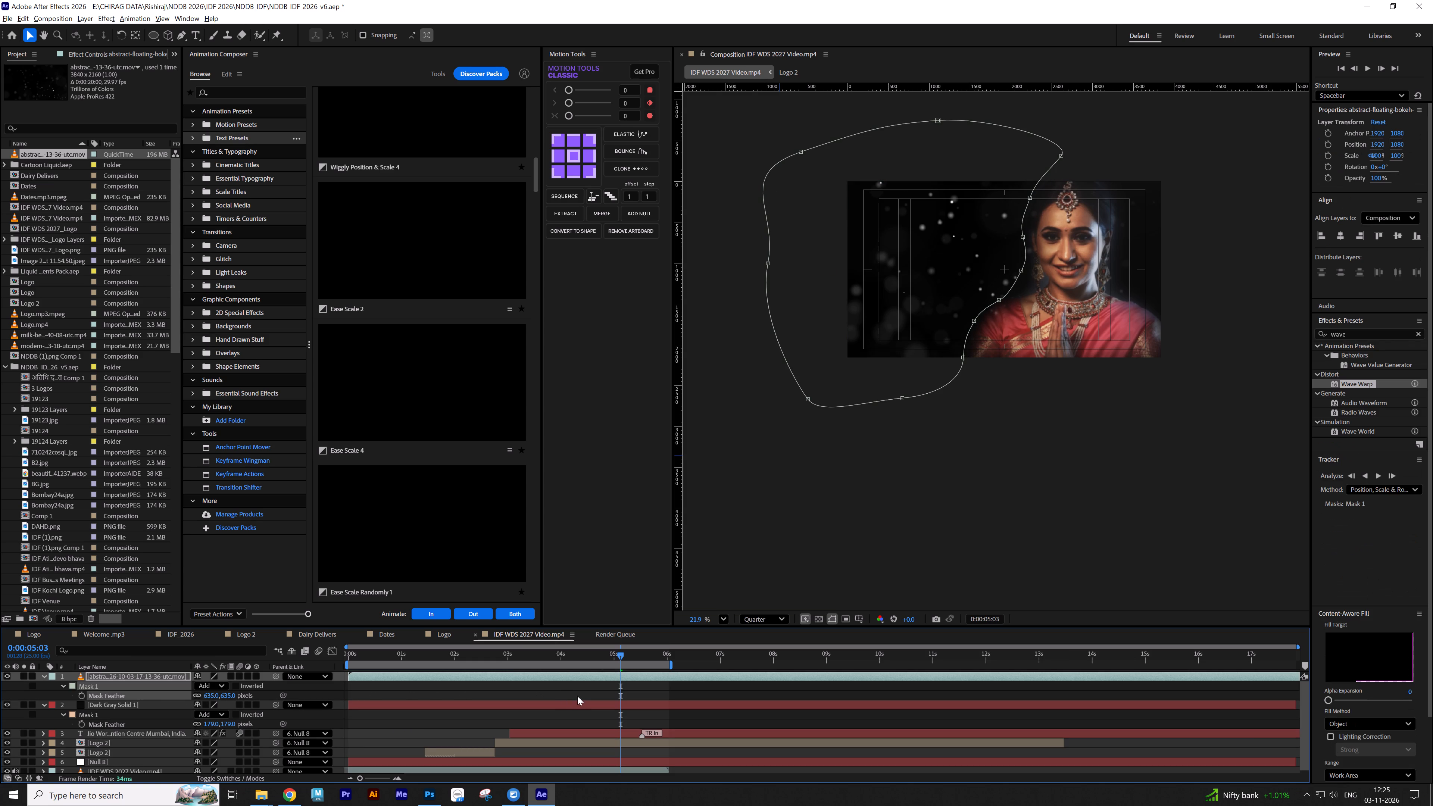
left_click(578, 693)
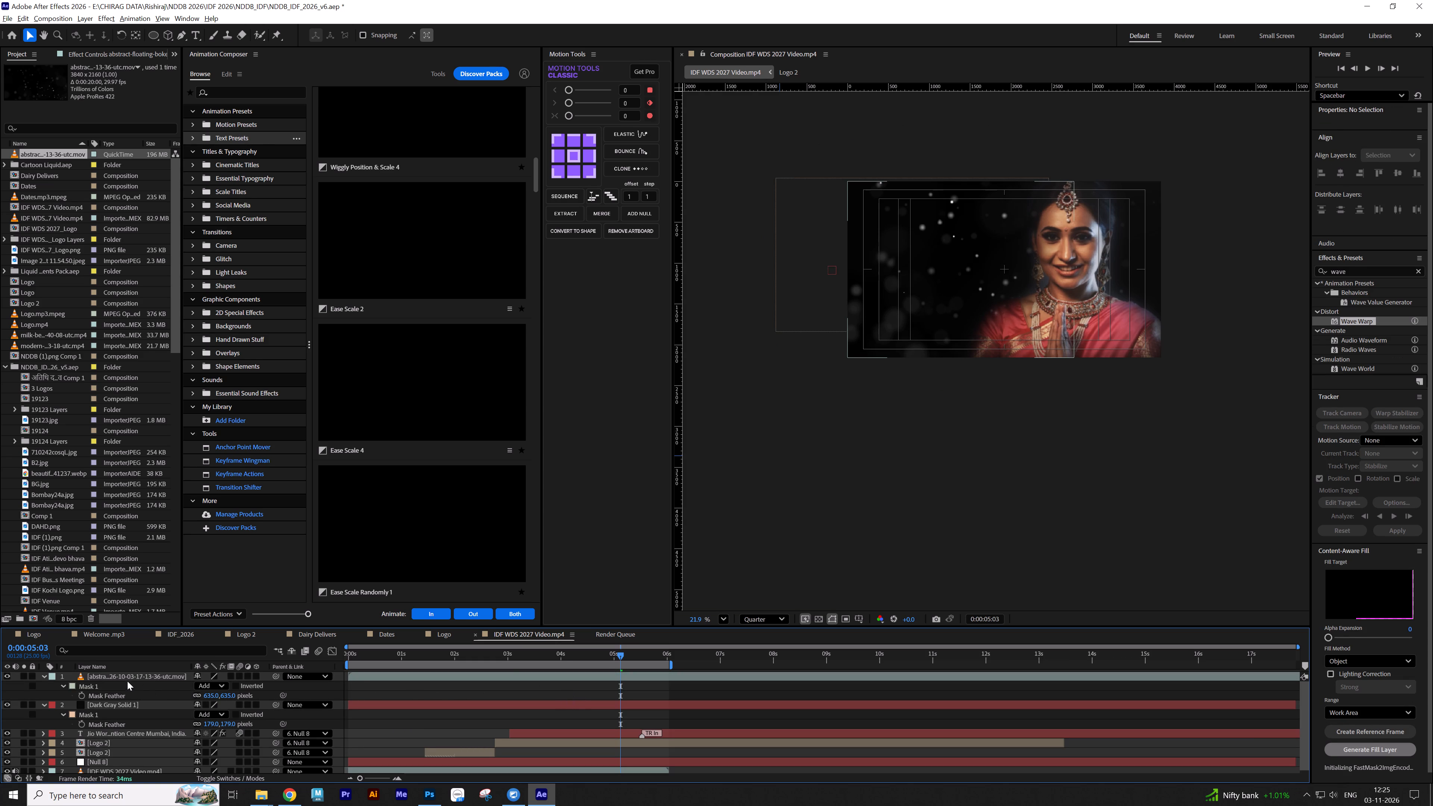
Set the particle layer's opacity to 40%.
left_click(127, 679)
key("t")
left_click_drag(199, 687, 168, 691)
left_click(383, 690)
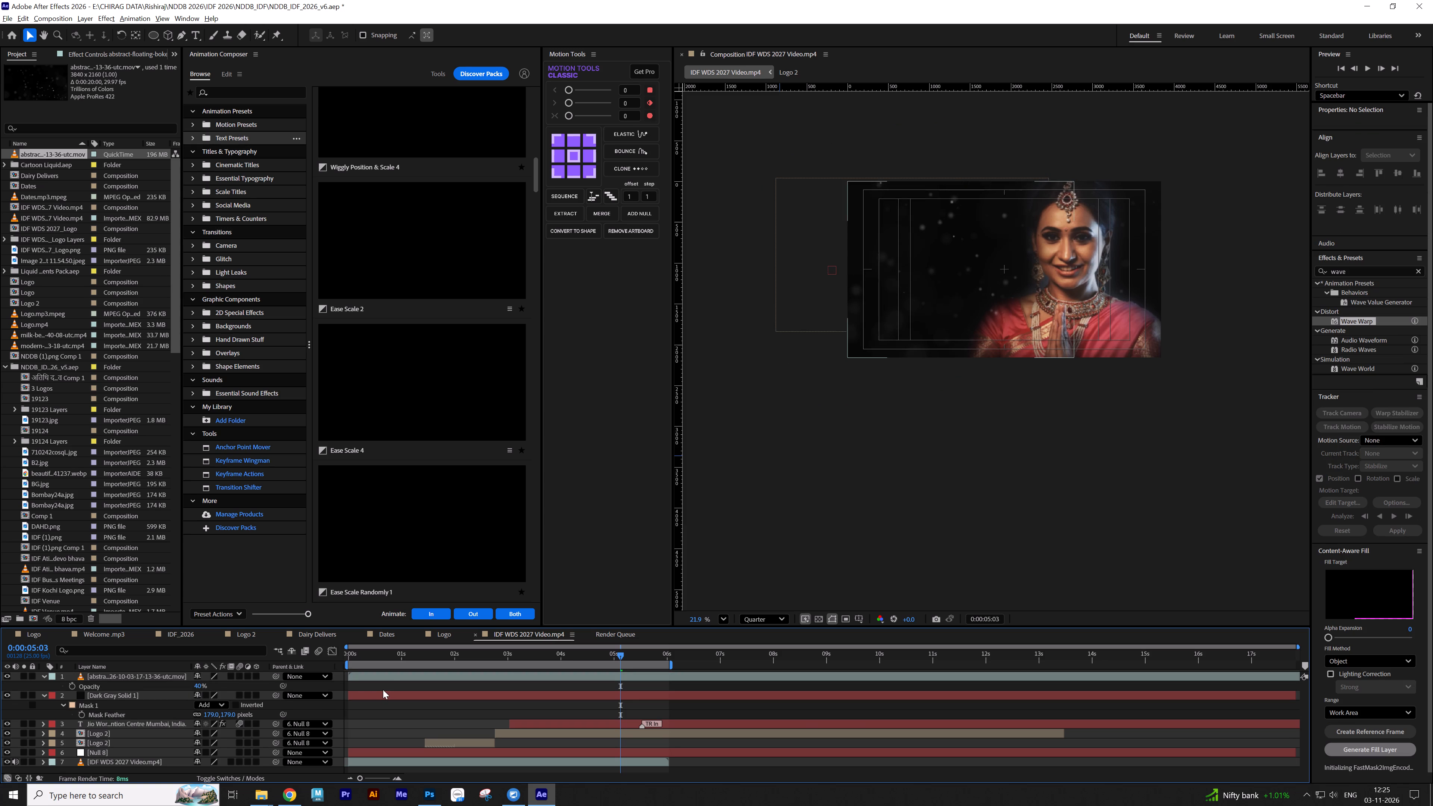
Collapse the expanded layer properties and save the project.
key("s")
key("s")
key("ctrl+s")
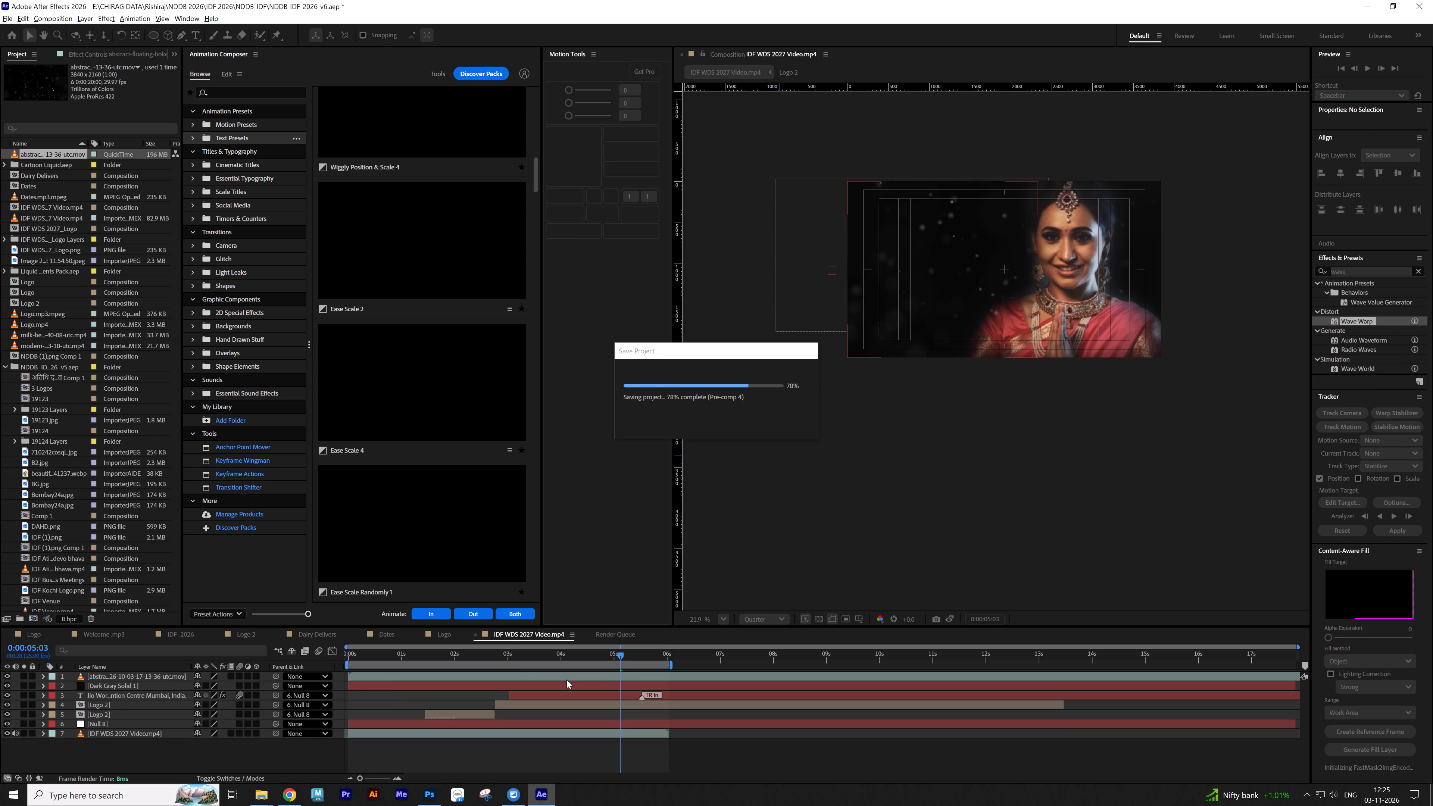
Shift the venue text and both Logo 2 layers together earlier so the first logo layer starts at 0:00.
left_click_drag(590, 653, 293, 659)
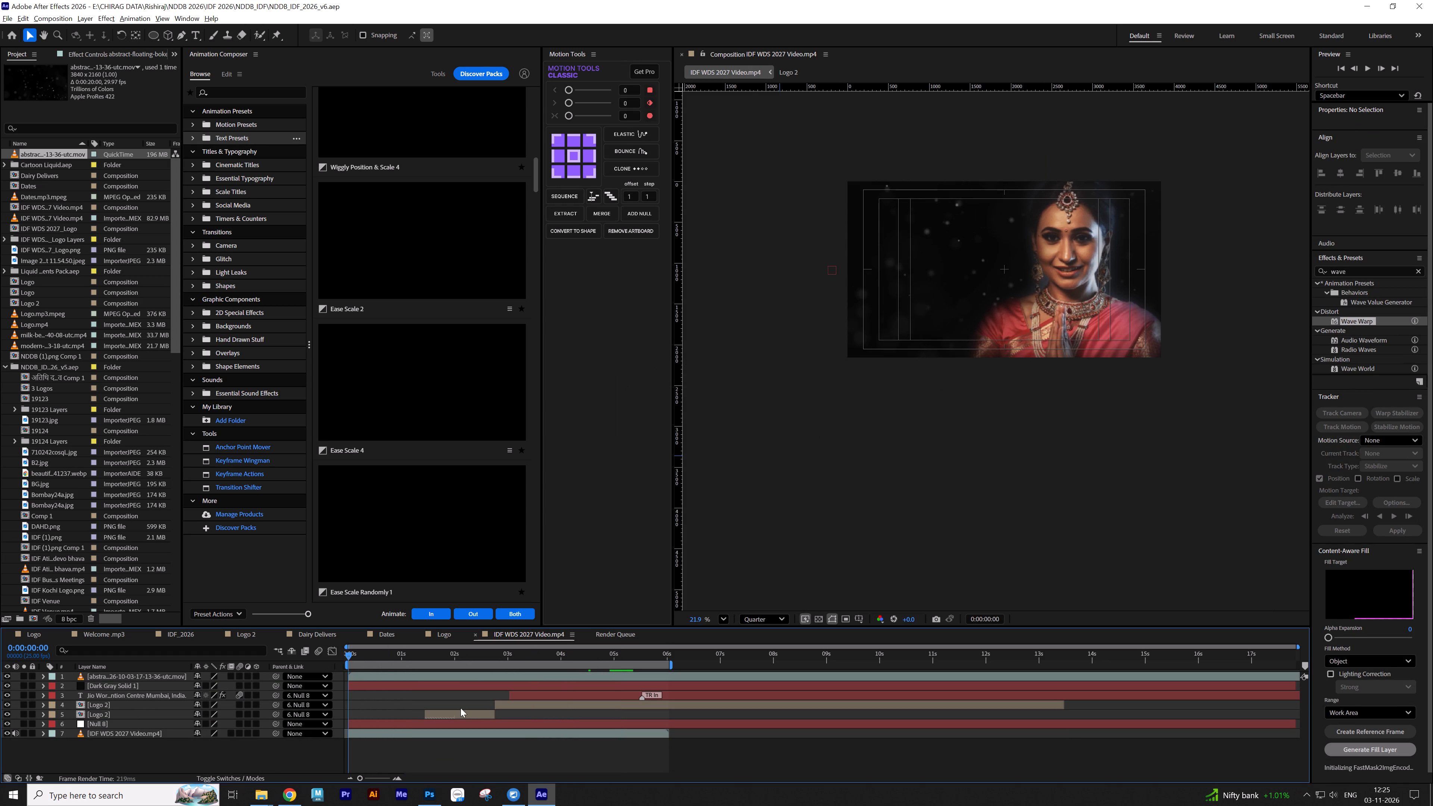
left_click(472, 712)
left_click(536, 706, "ctrl")
left_click(550, 698, "ctrl")
left_click_drag(458, 717, 380, 717)
left_click(395, 762)
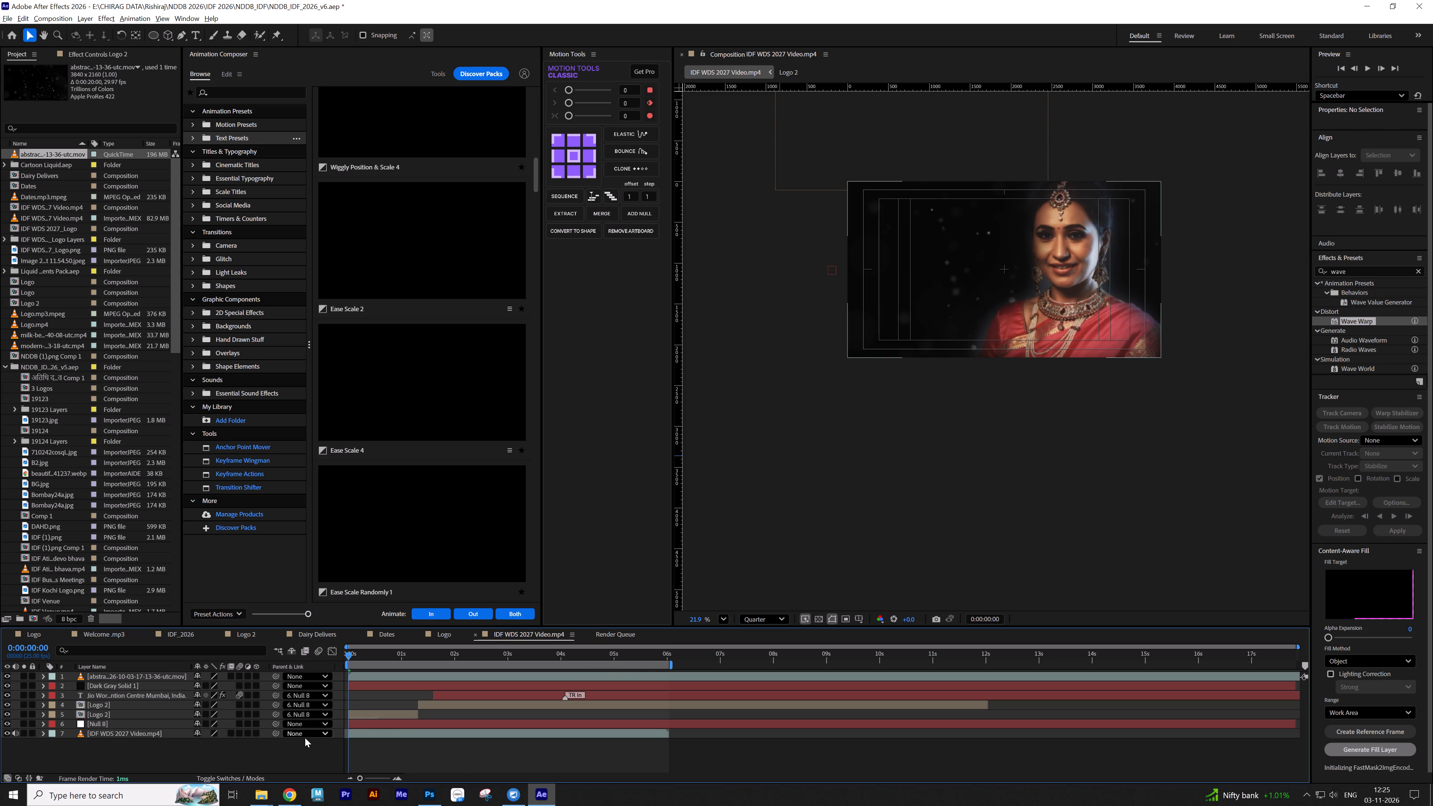
Preview the composition from the start with the system volume raised to 78.
key("space")
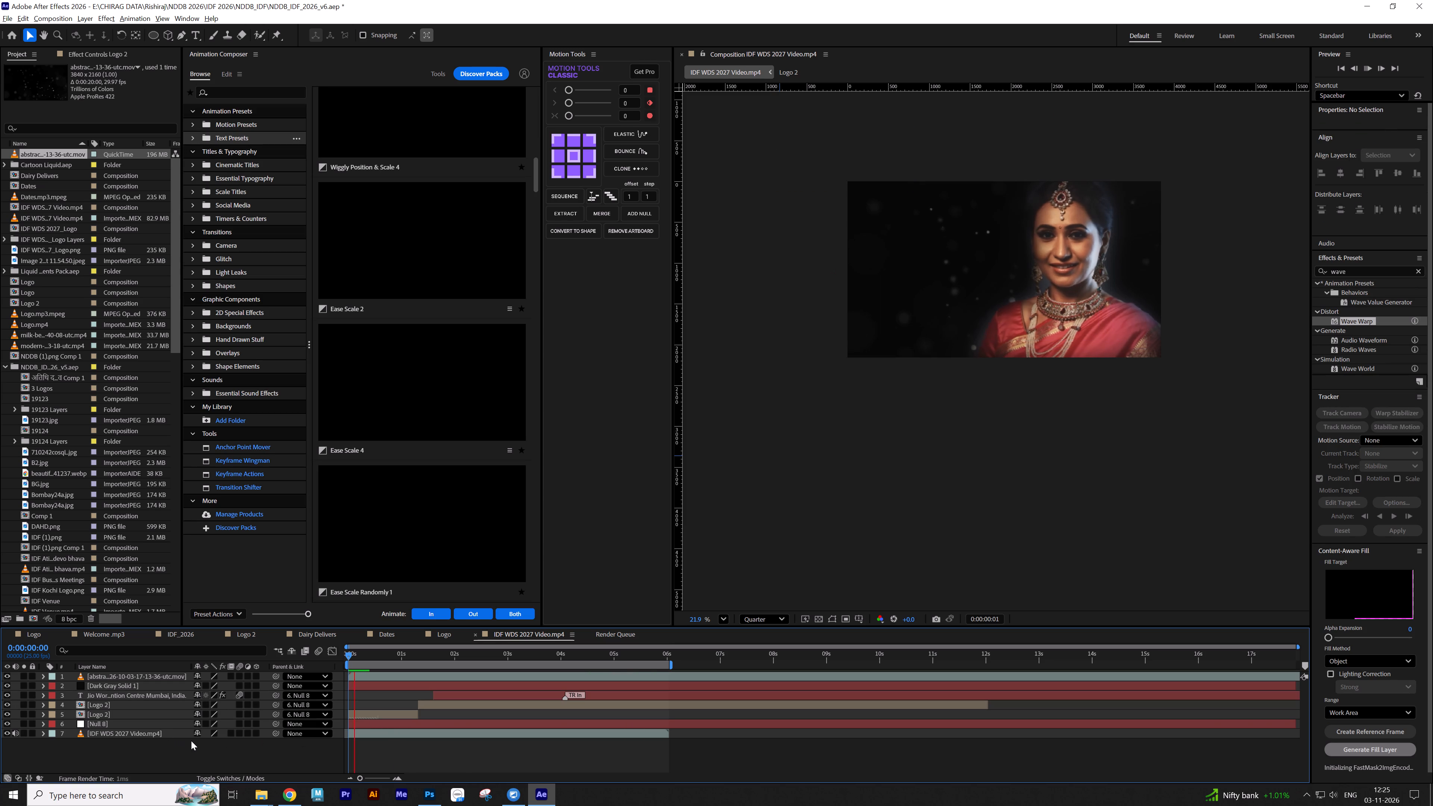
left_click(1335, 797)
scroll(1335, 797, "up", 16)
left_click(955, 750)
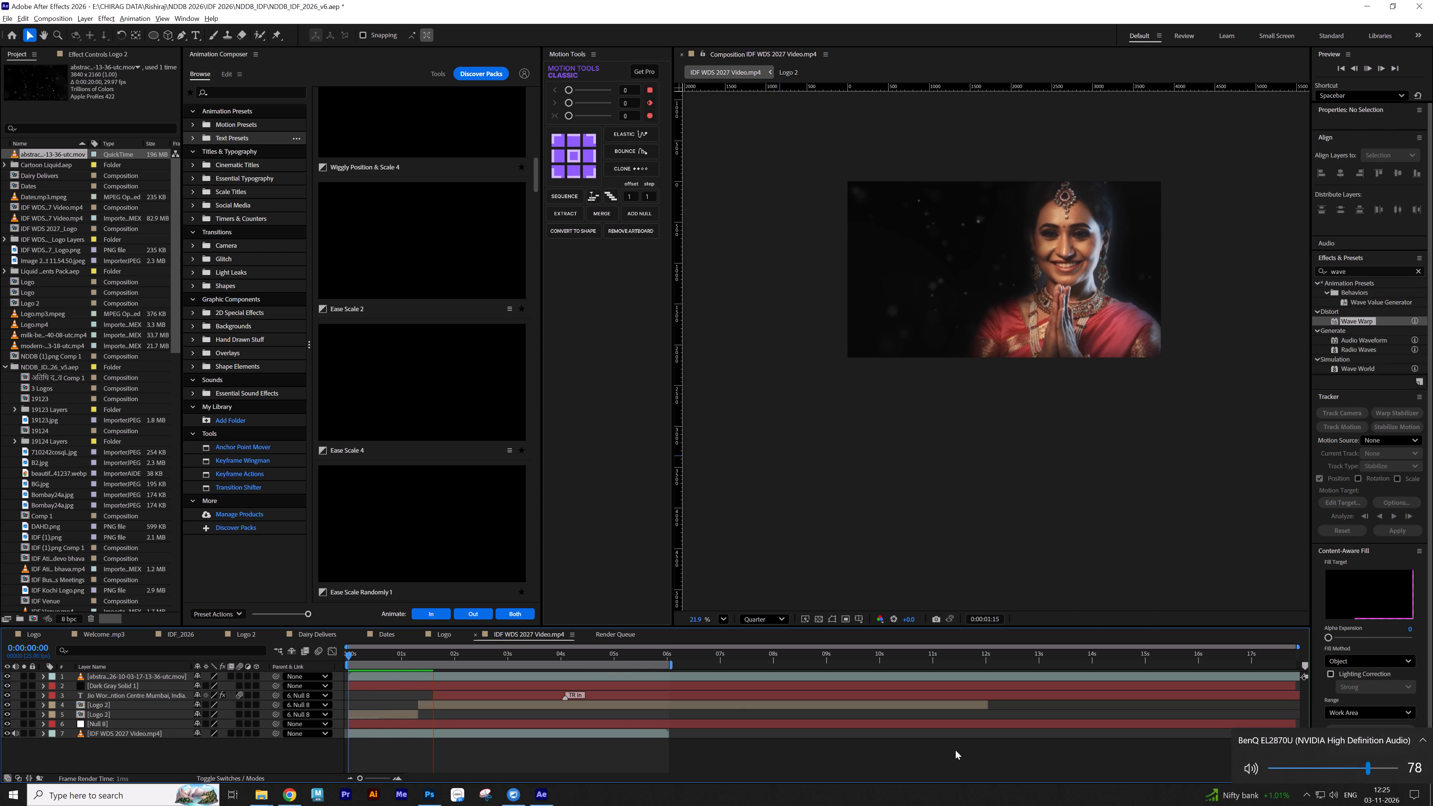
key("space")
left_click_drag(425, 657, 237, 656)
key("space")
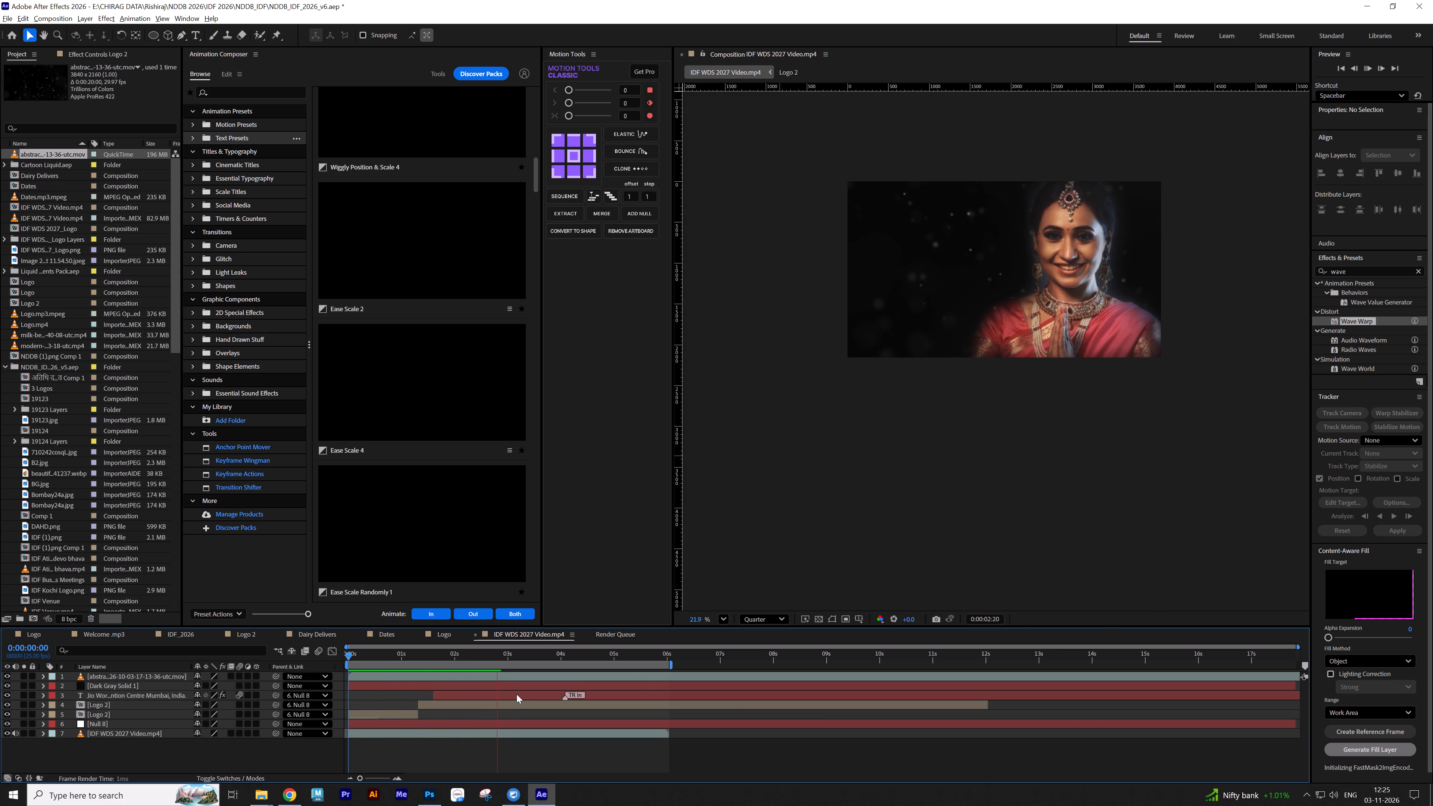
key("space")
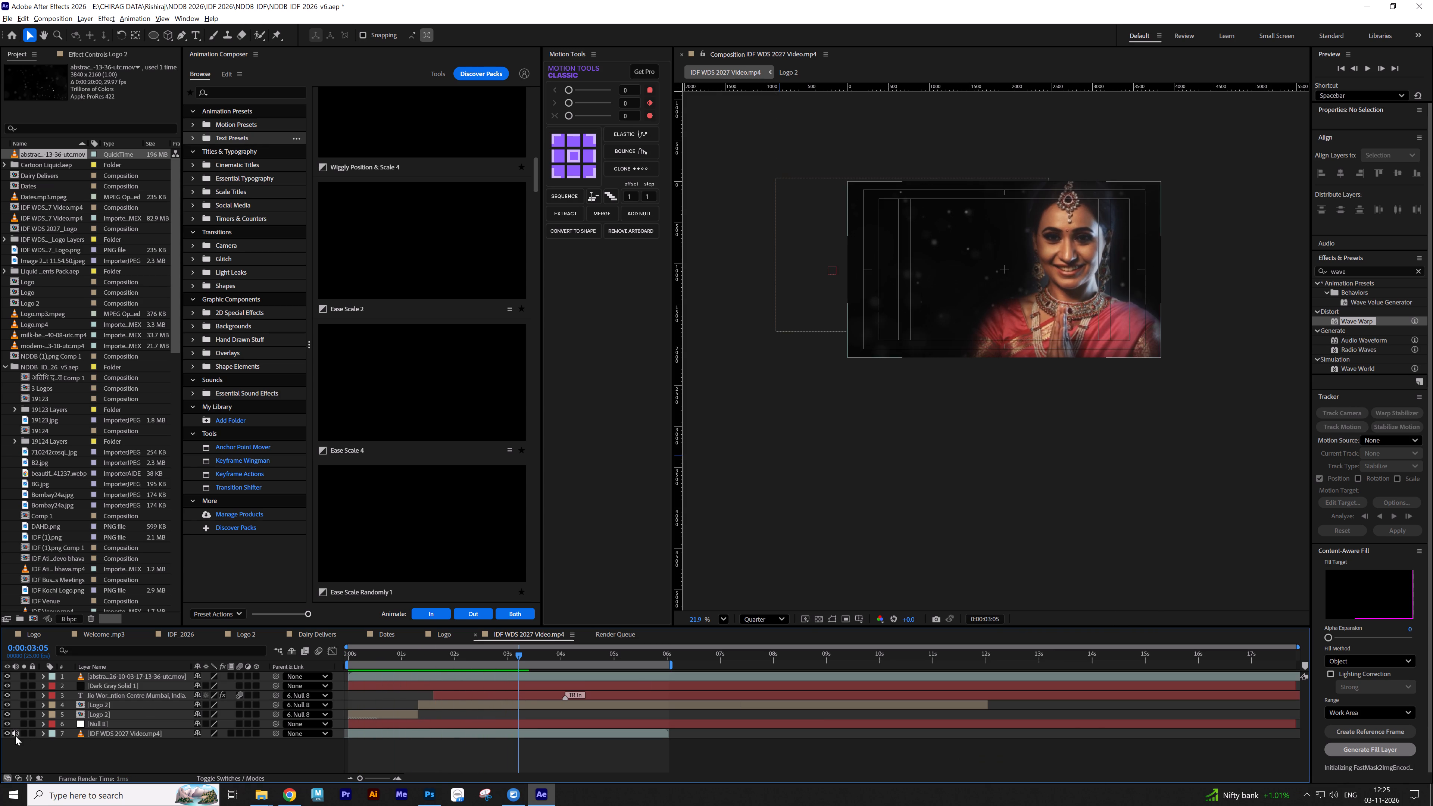
Mute the audio of the IDF WDS 2027 Video.mp4 layer and play the composition from the start.
left_click(15, 736)
left_click(41, 755)
left_click_drag(447, 655, 234, 660)
key("space")
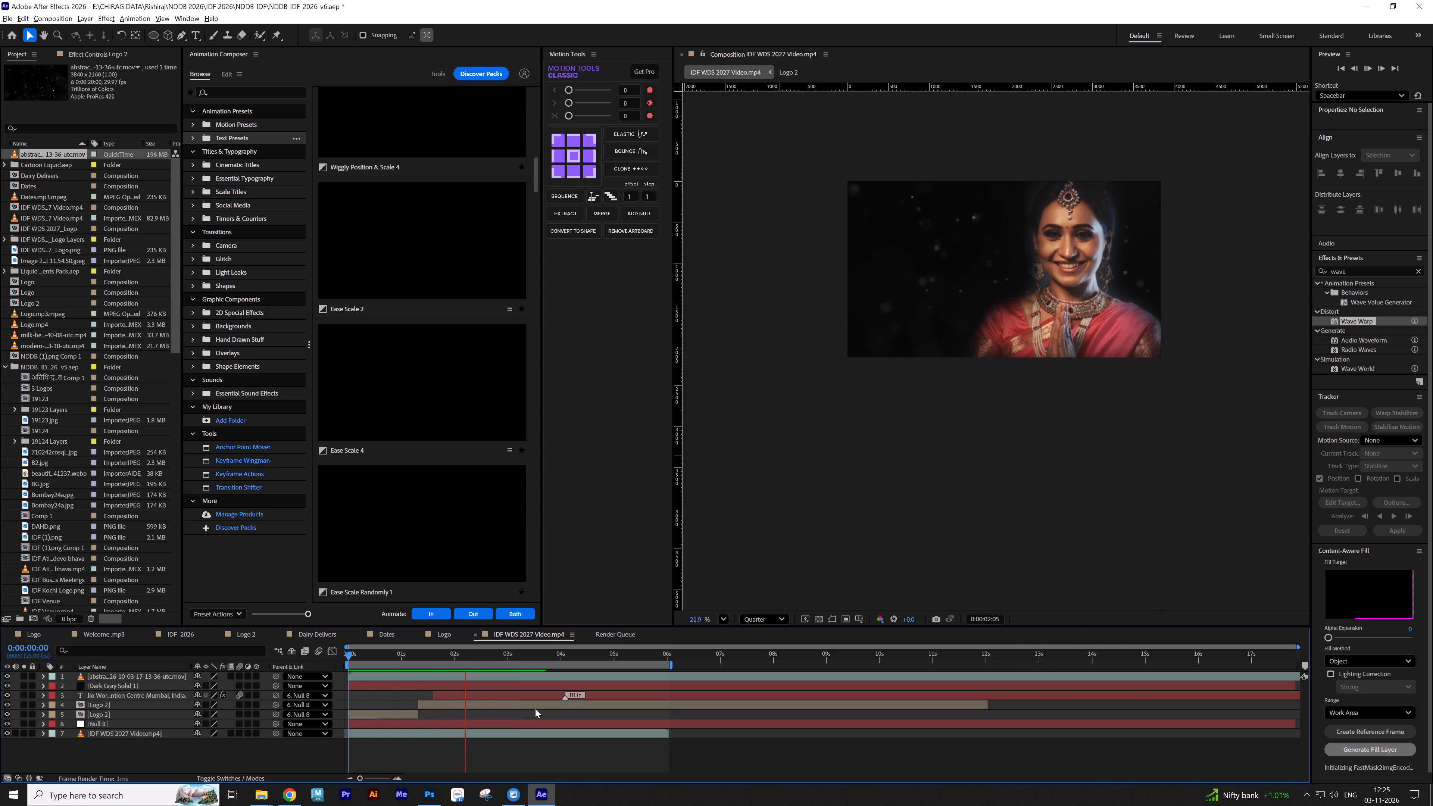
key("space")
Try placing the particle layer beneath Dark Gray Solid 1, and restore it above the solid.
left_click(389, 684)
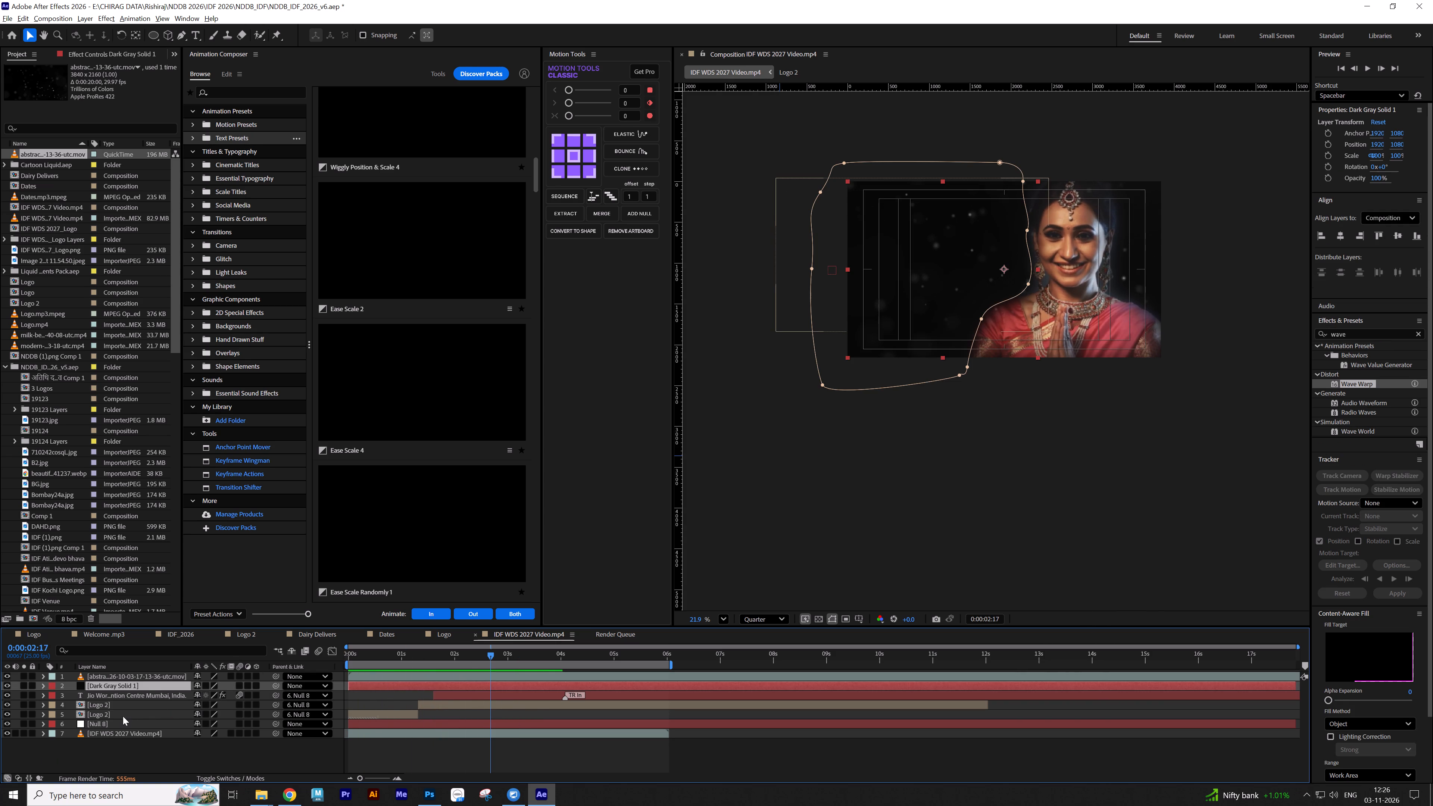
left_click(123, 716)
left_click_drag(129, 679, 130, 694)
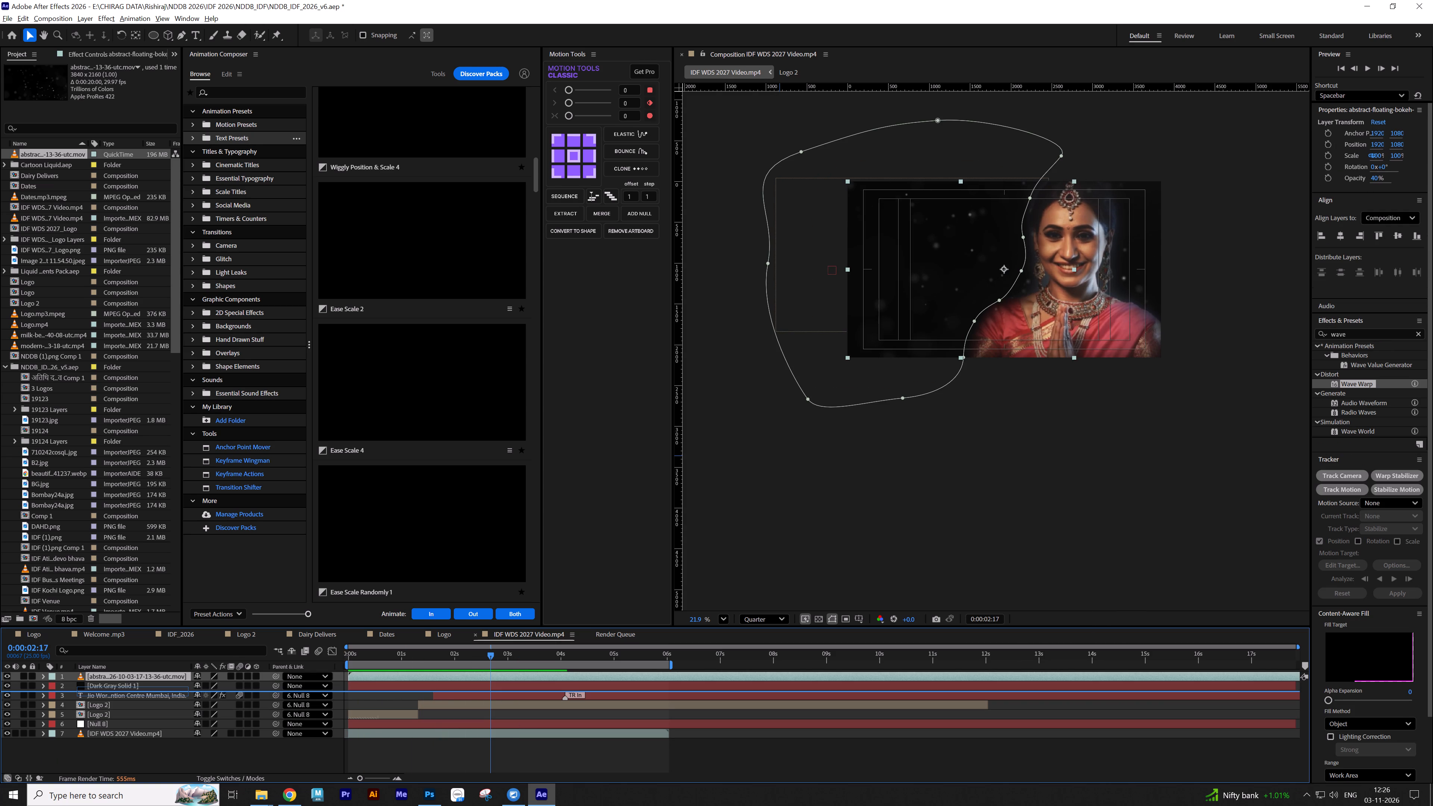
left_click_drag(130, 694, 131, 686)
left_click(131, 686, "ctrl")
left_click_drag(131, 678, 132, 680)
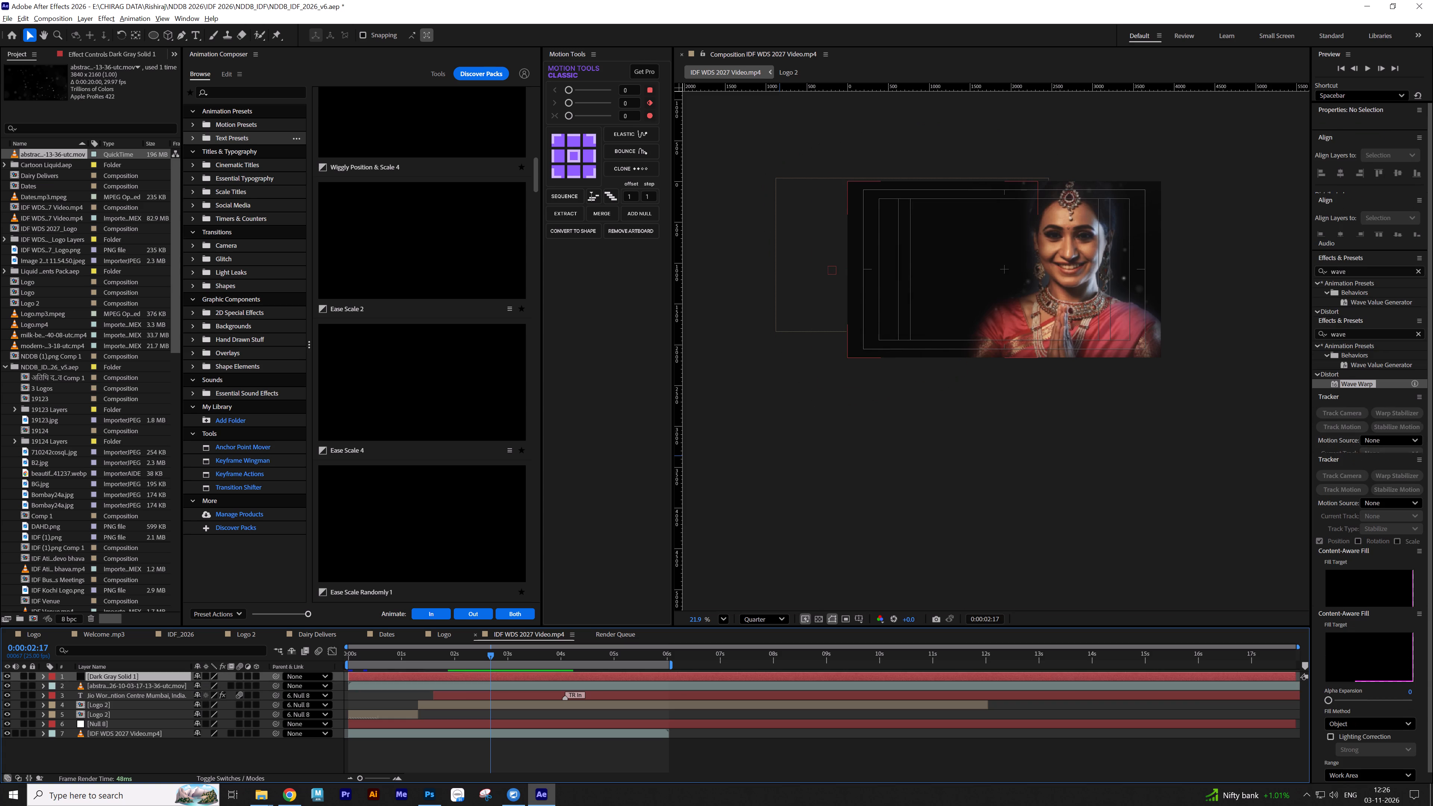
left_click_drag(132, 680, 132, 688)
Move the particle layer and Dark Gray Solid 1 together below Null 8, directly above the IDF WDS 2027 Video.mp4 layer.
left_click(132, 678, "ctrl")
left_click_drag(131, 685, 129, 726)
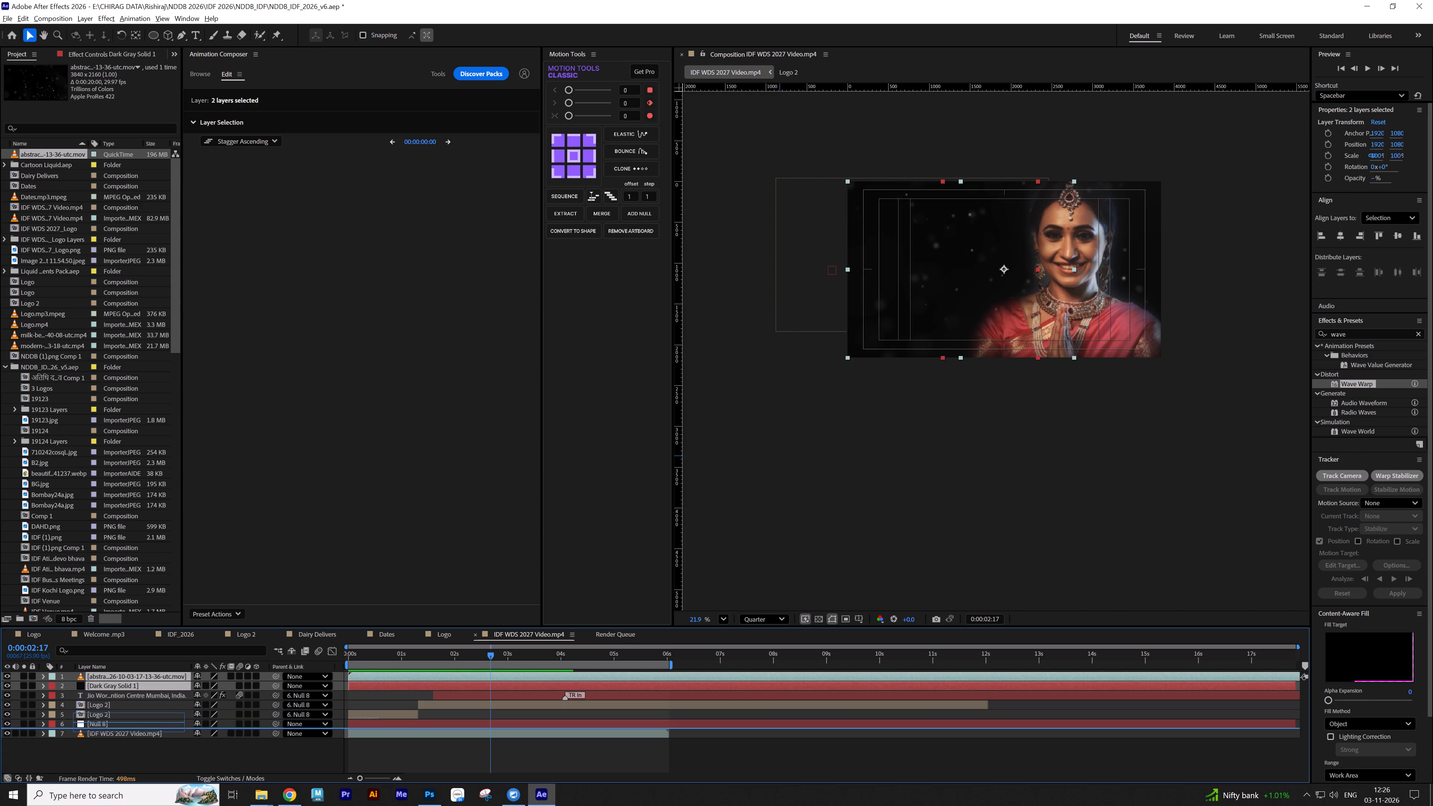
left_click_drag(129, 726, 129, 726)
left_click(128, 745)
Play the composition from the start to check the logo, date and venue animation over the particle background.
left_click_drag(419, 643, 296, 655)
left_click_drag(385, 659, 293, 659)
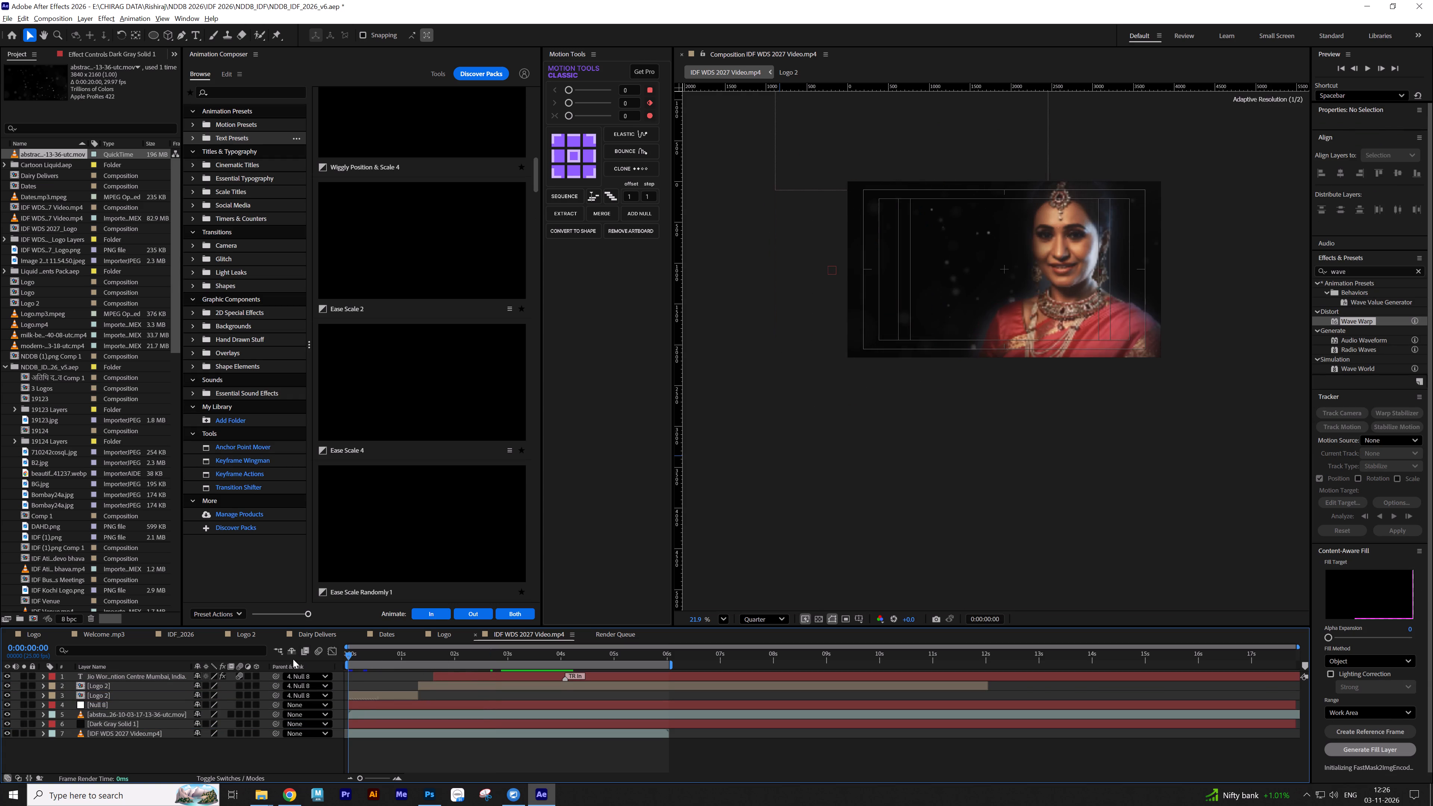
left_click_drag(293, 659, 292, 659)
key("space")
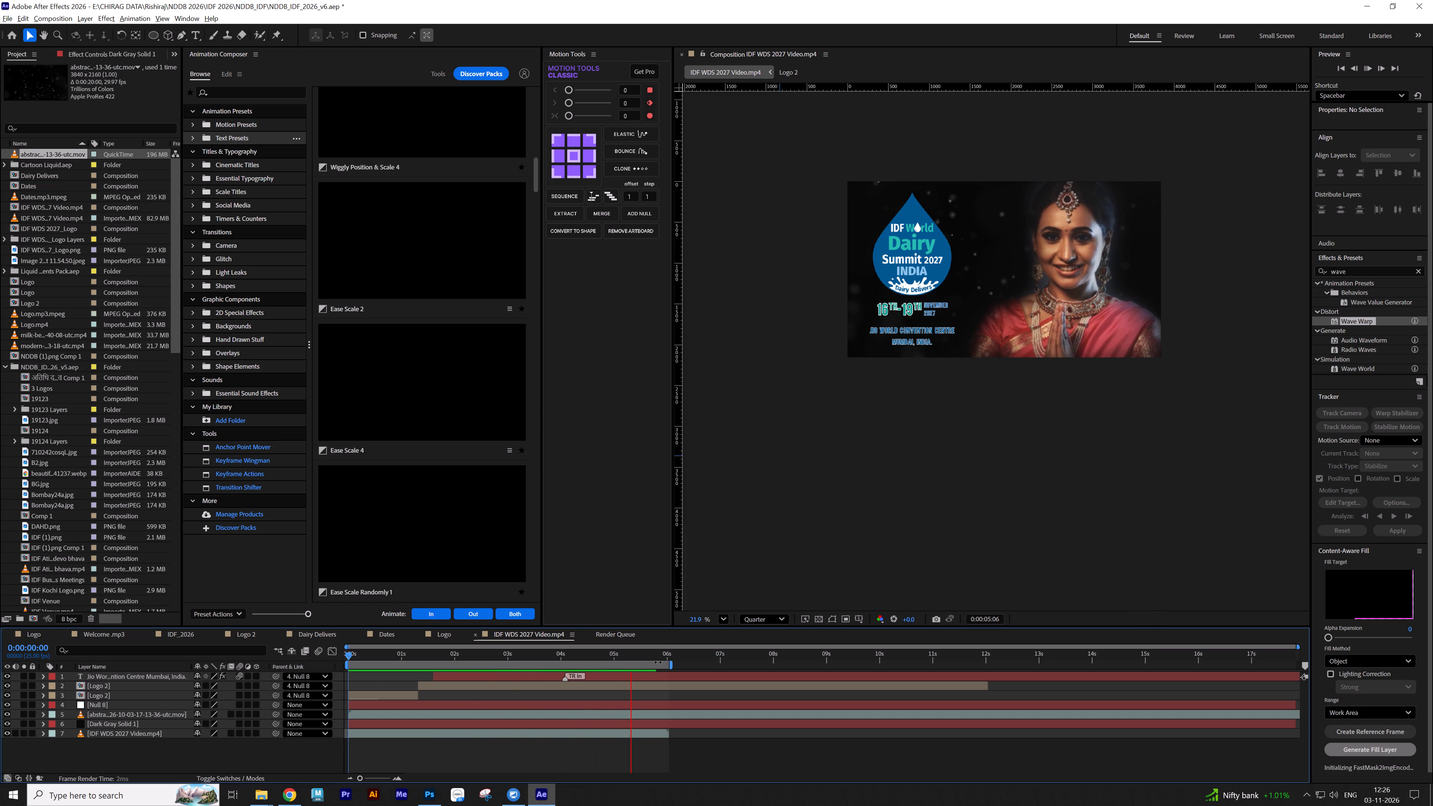
key("space")
left_click_drag(659, 656, 233, 677)
key("space")
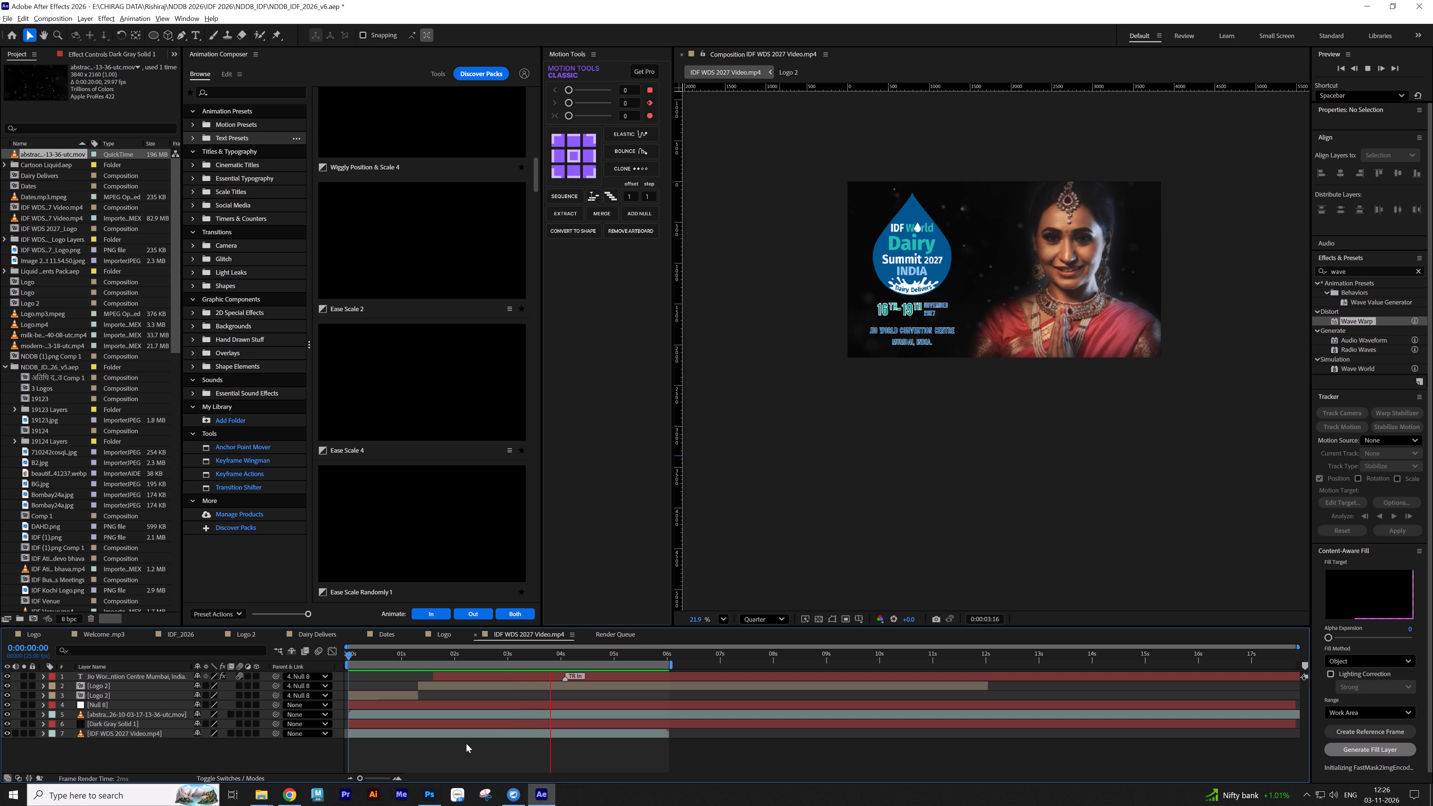
key("space")
Check the join between the two Logo 2 segments around 0:00:01:07 and delete the second segment.
left_click_drag(591, 659, 590, 659)
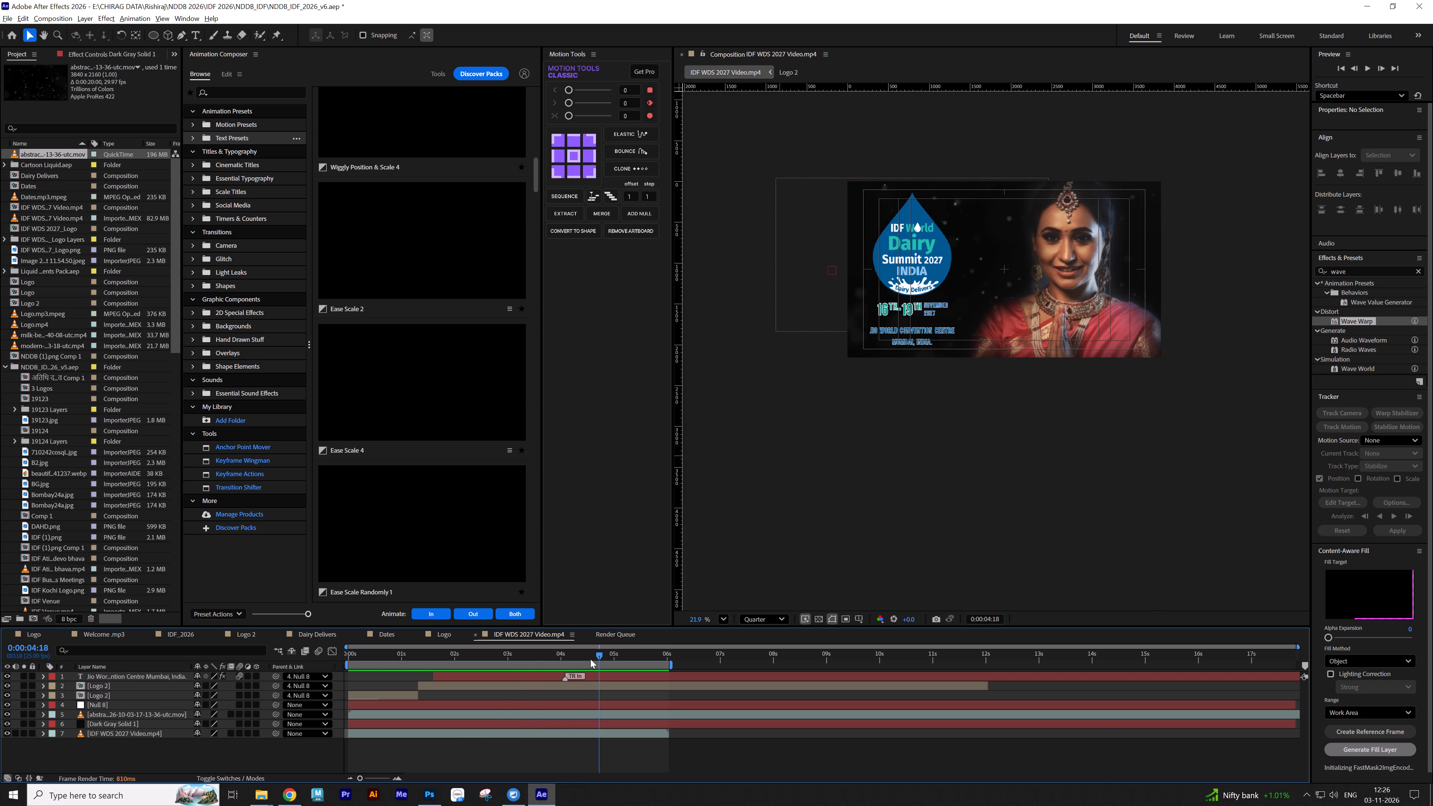
left_click_drag(590, 659, 413, 667)
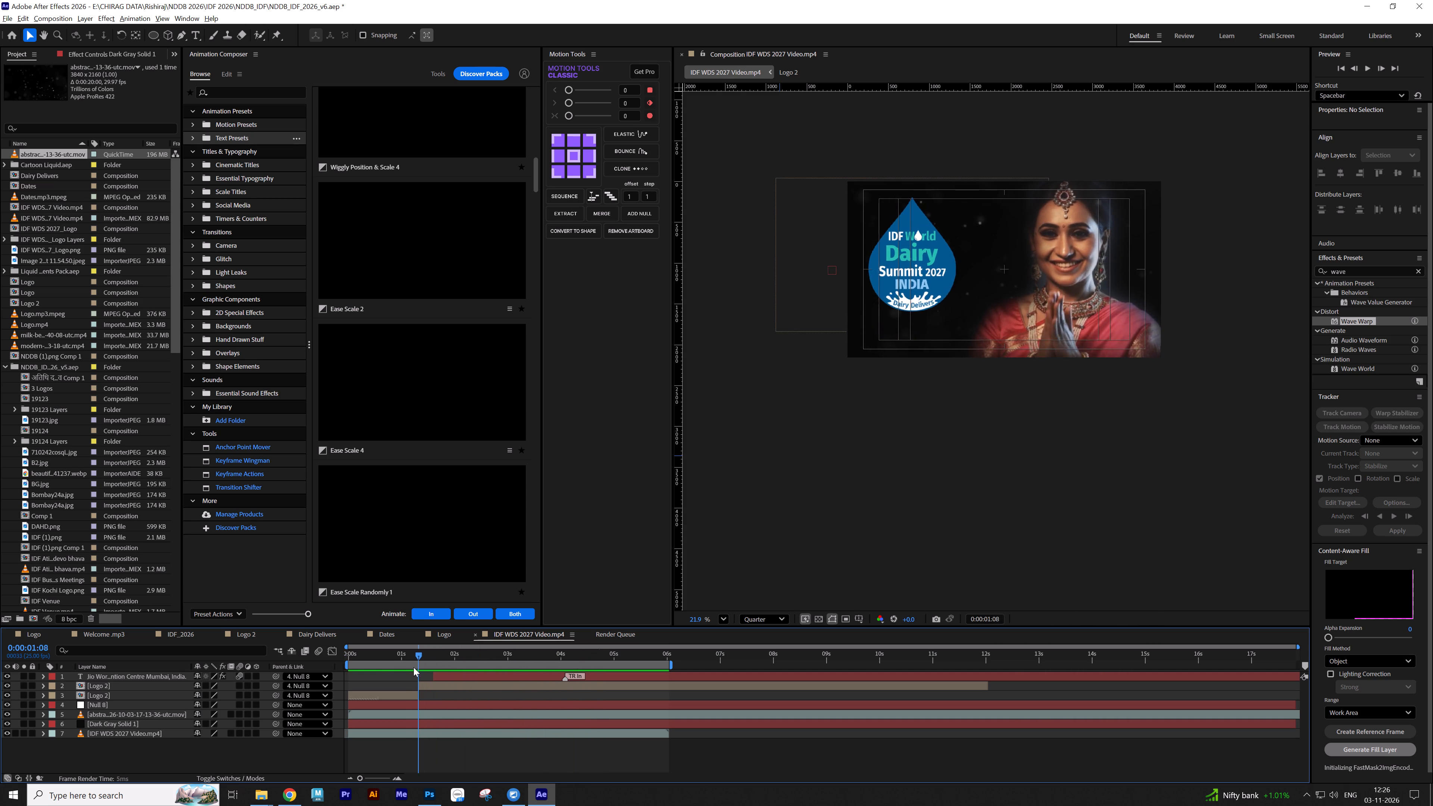
left_click_drag(413, 667, 409, 672)
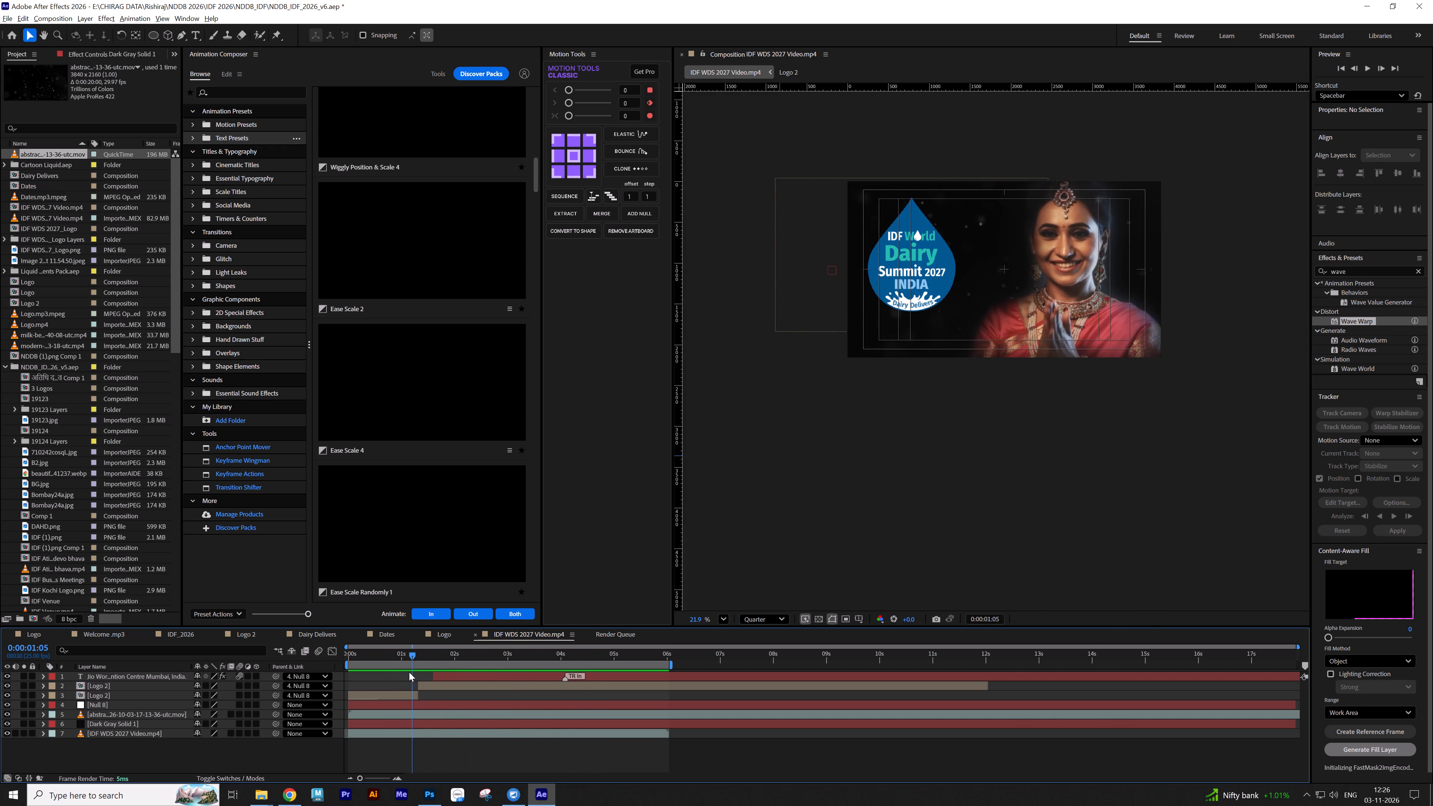
left_click_drag(409, 672, 417, 671)
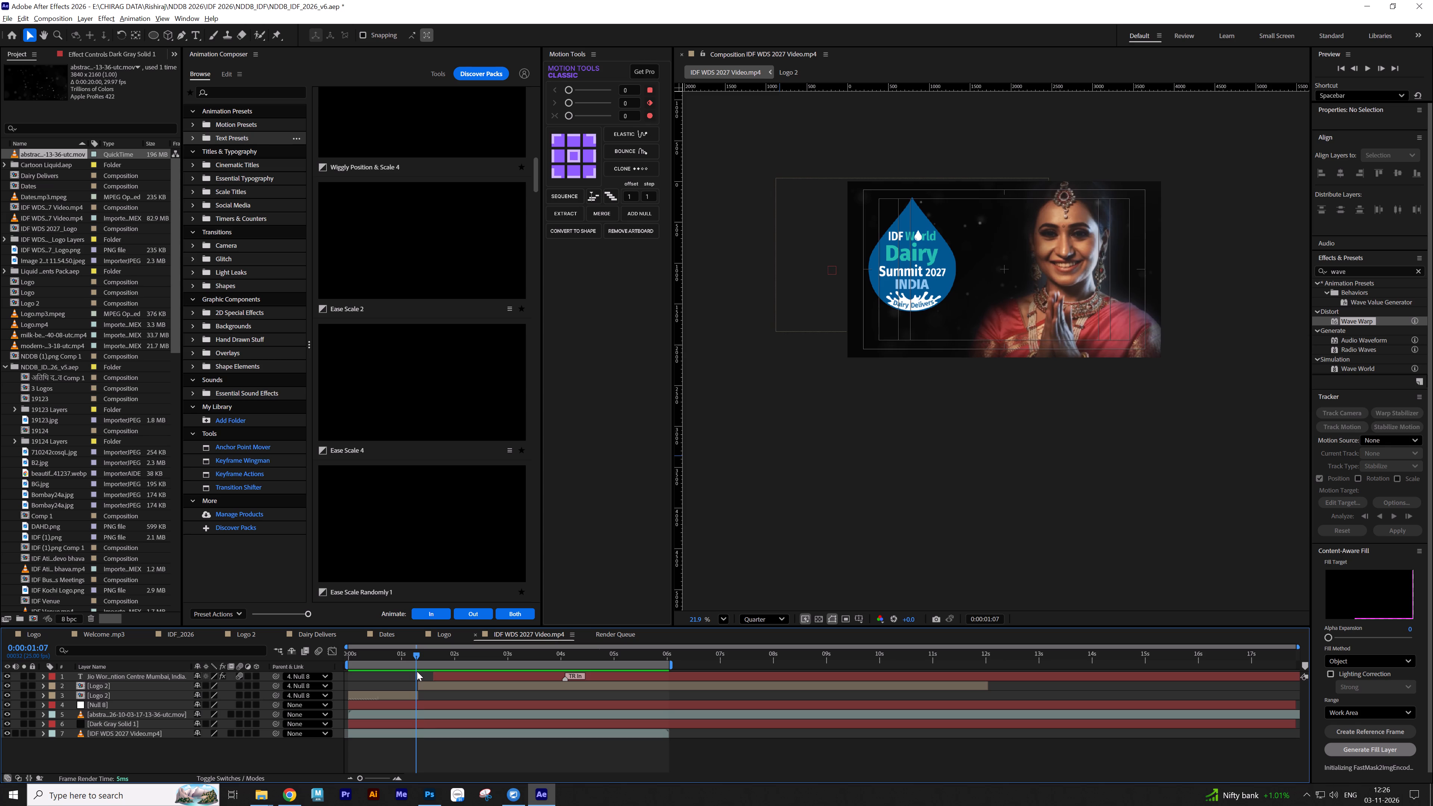
left_click_drag(417, 671, 416, 671)
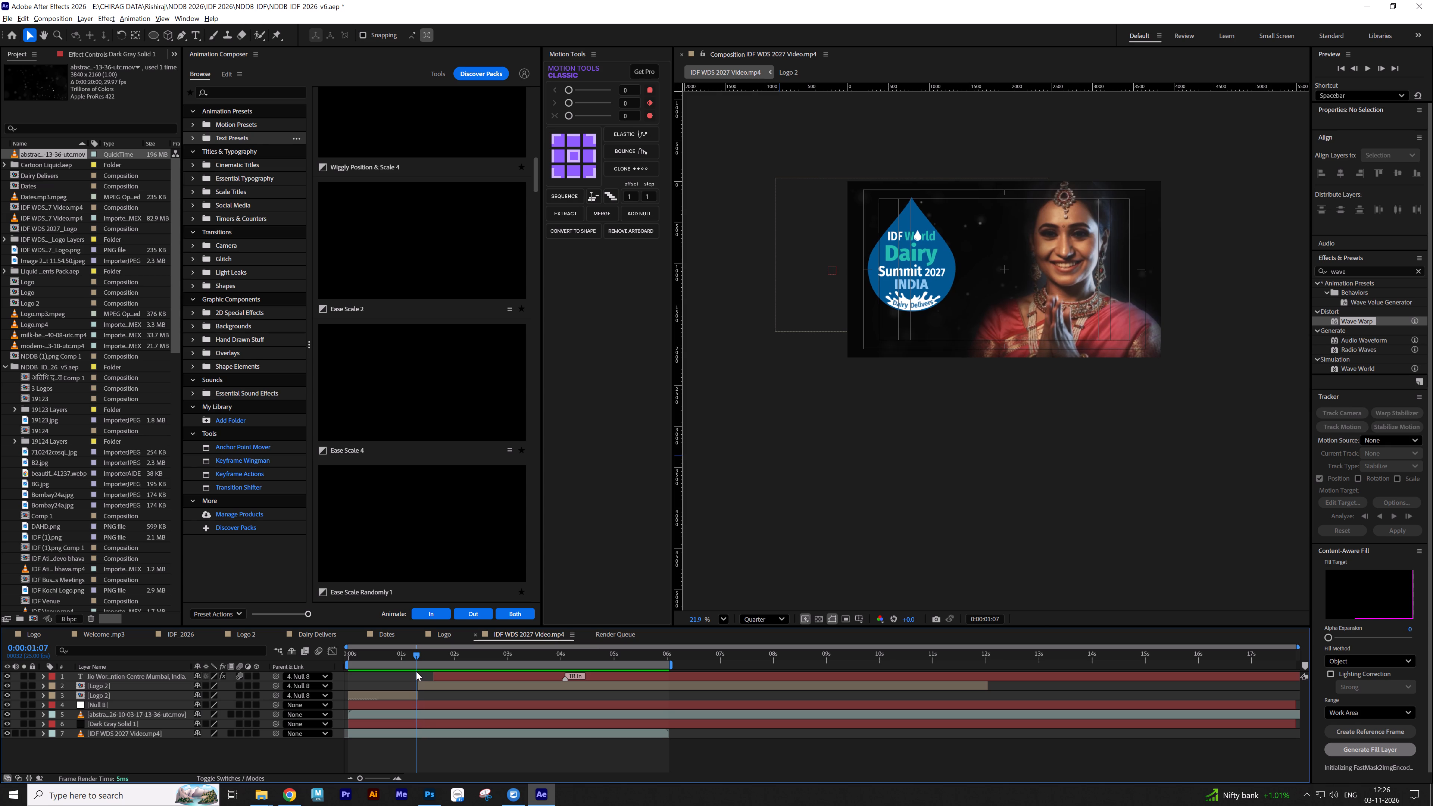
left_click_drag(416, 671, 416, 672)
key("equal")
key("equal")
key("equal")
key("equal")
left_click(475, 685)
key("Delete")
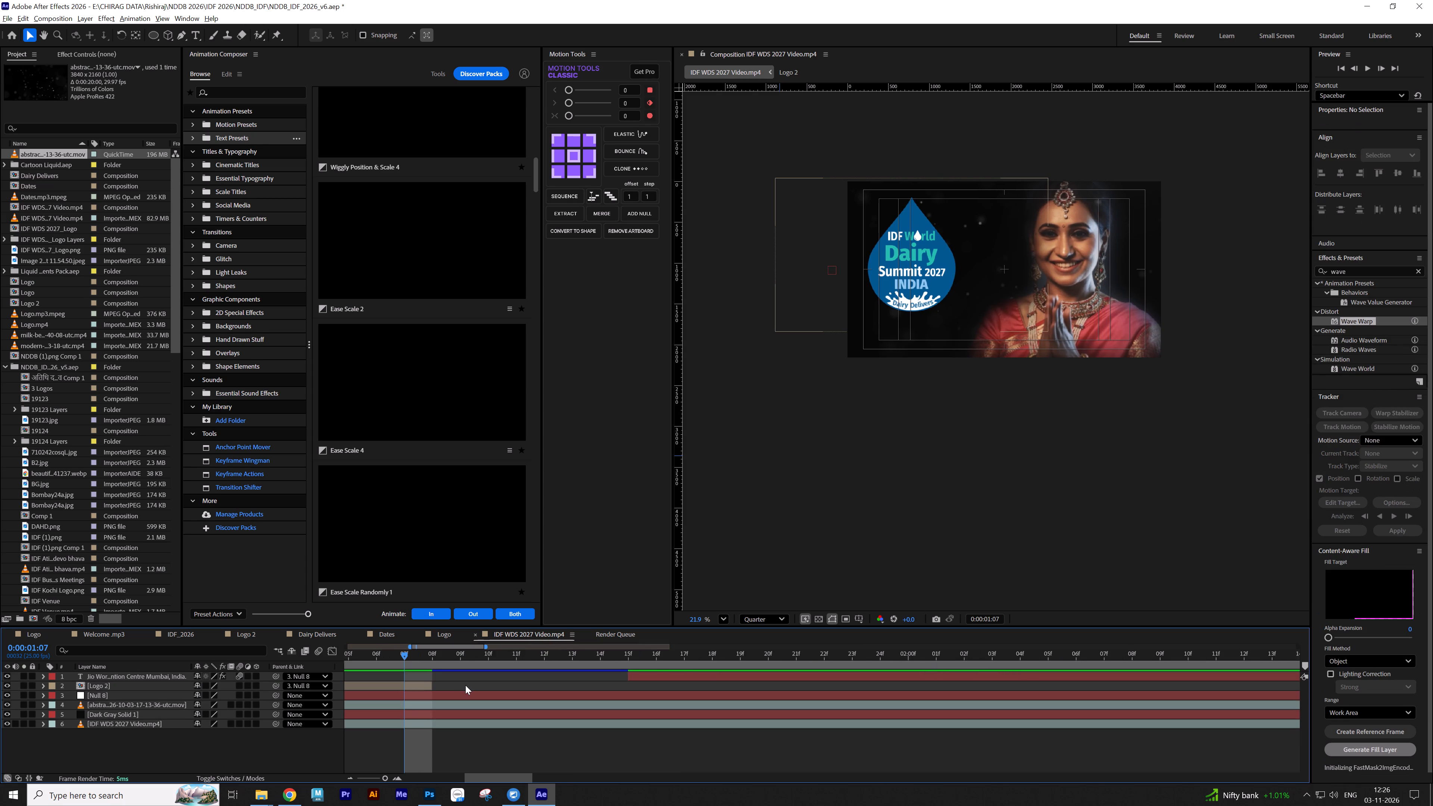
Extend the end of the remaining Logo 2 layer to about the 10-second mark.
key("equal")
key("minus")
key("minus")
key("minus")
key("minus")
left_click_drag(419, 682, 583, 687)
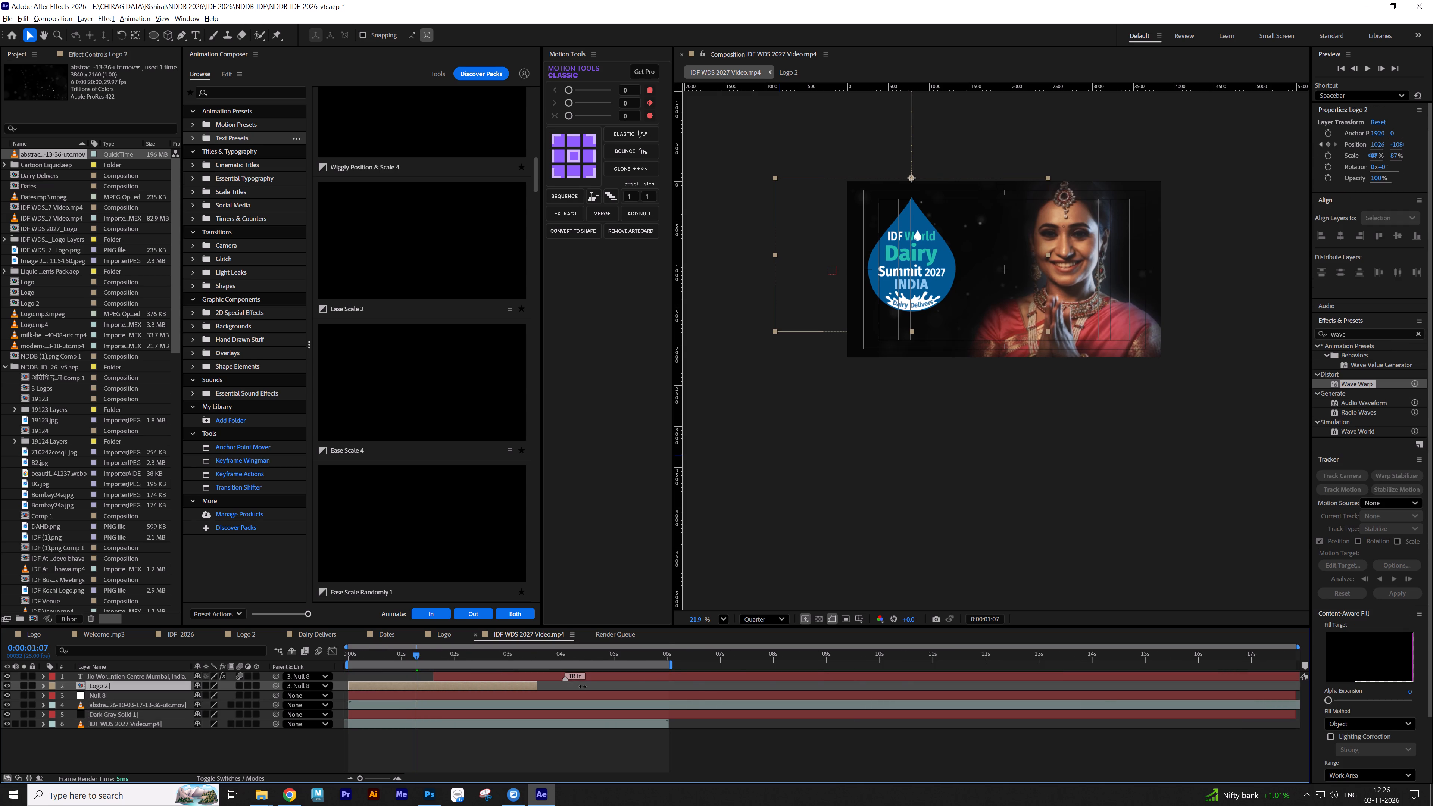
left_click_drag(583, 687, 907, 687)
Split the Logo 2 layer at 0:00:01:07.
key("ctrl+shift+d")
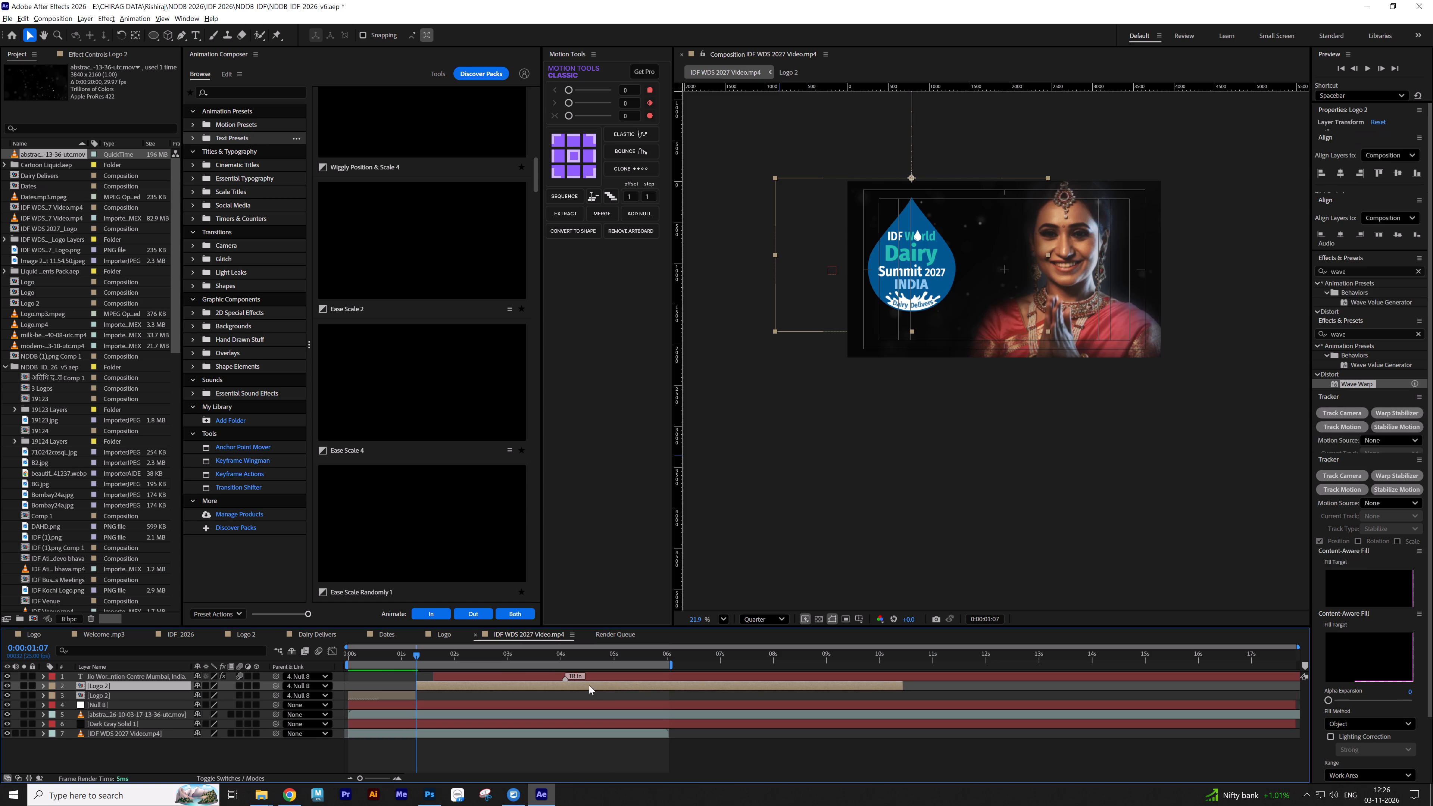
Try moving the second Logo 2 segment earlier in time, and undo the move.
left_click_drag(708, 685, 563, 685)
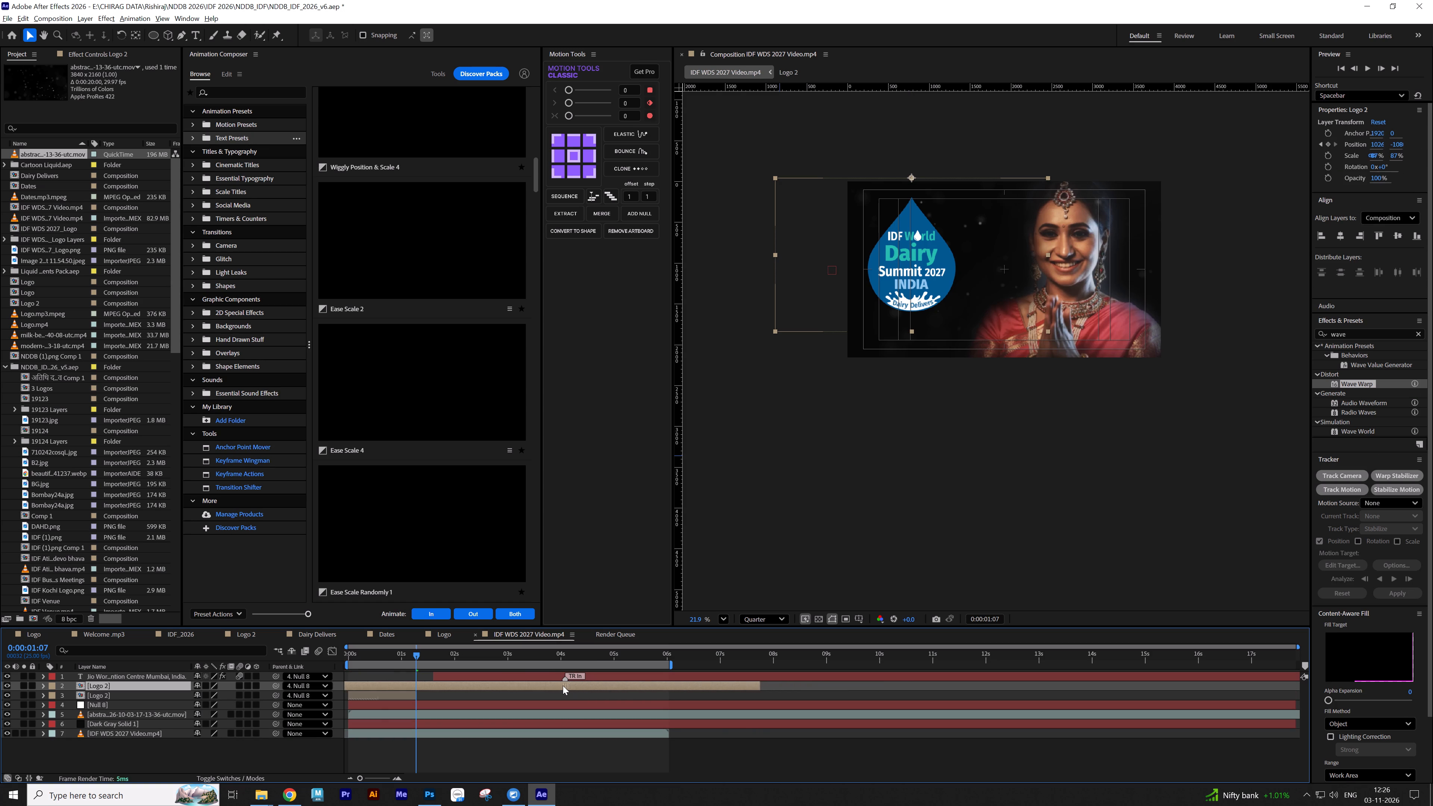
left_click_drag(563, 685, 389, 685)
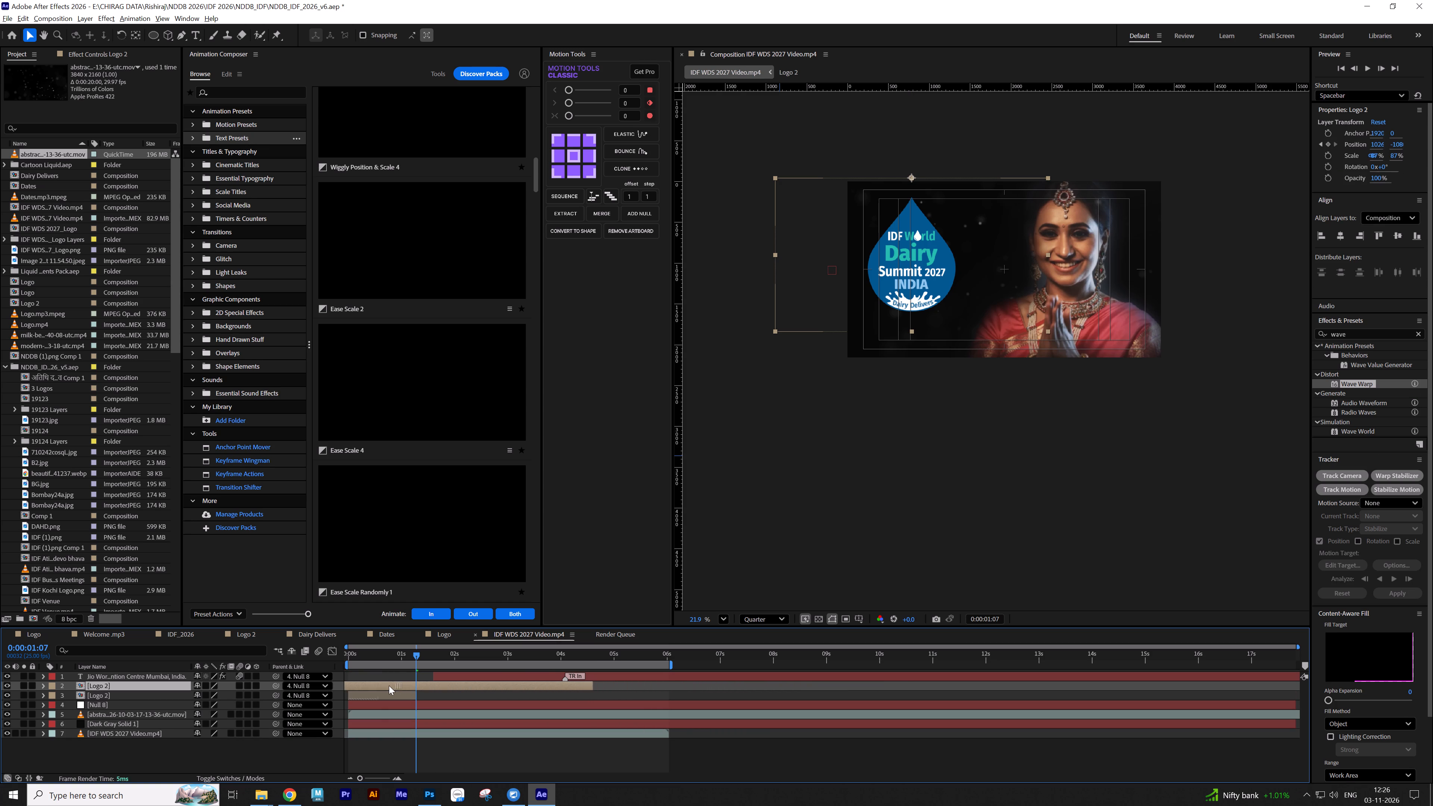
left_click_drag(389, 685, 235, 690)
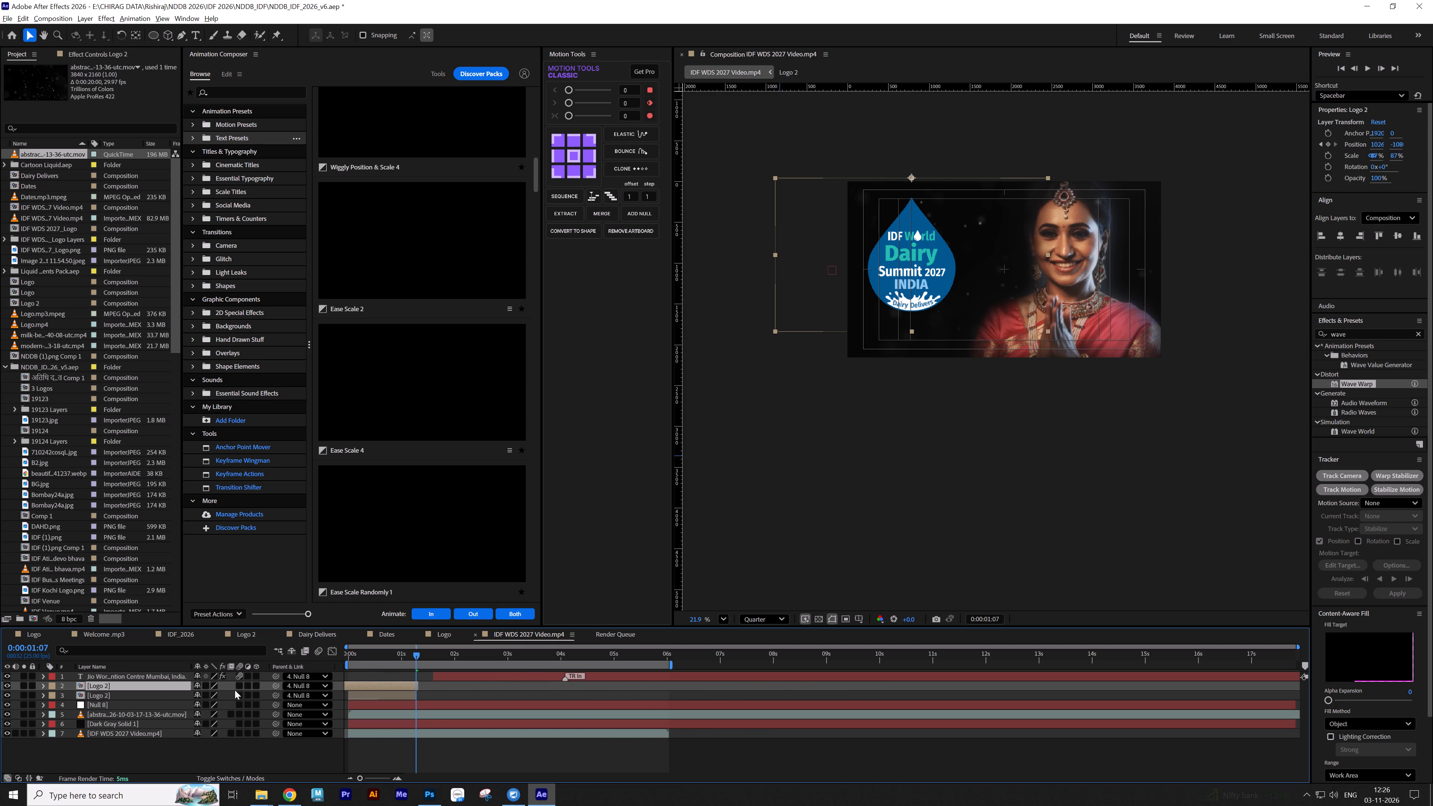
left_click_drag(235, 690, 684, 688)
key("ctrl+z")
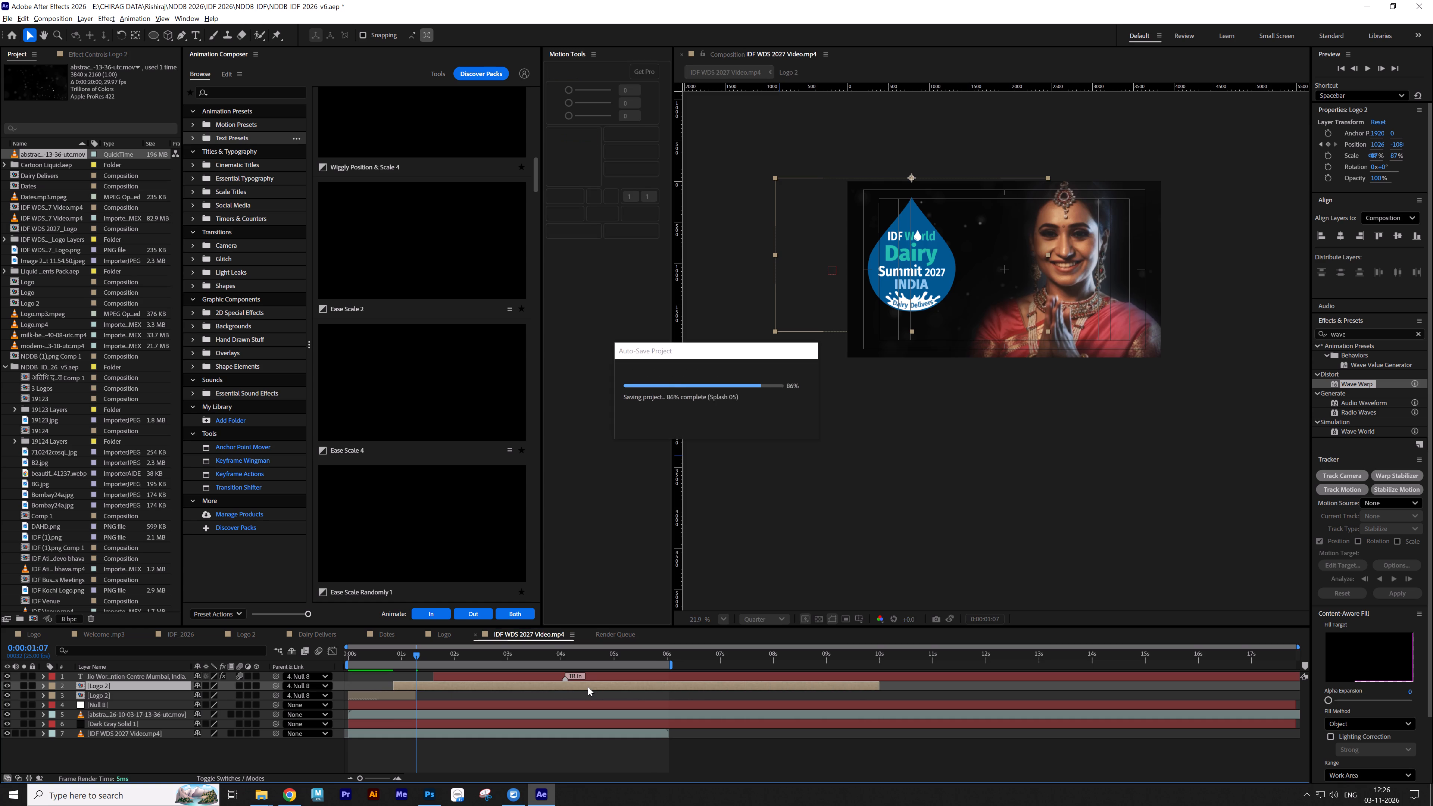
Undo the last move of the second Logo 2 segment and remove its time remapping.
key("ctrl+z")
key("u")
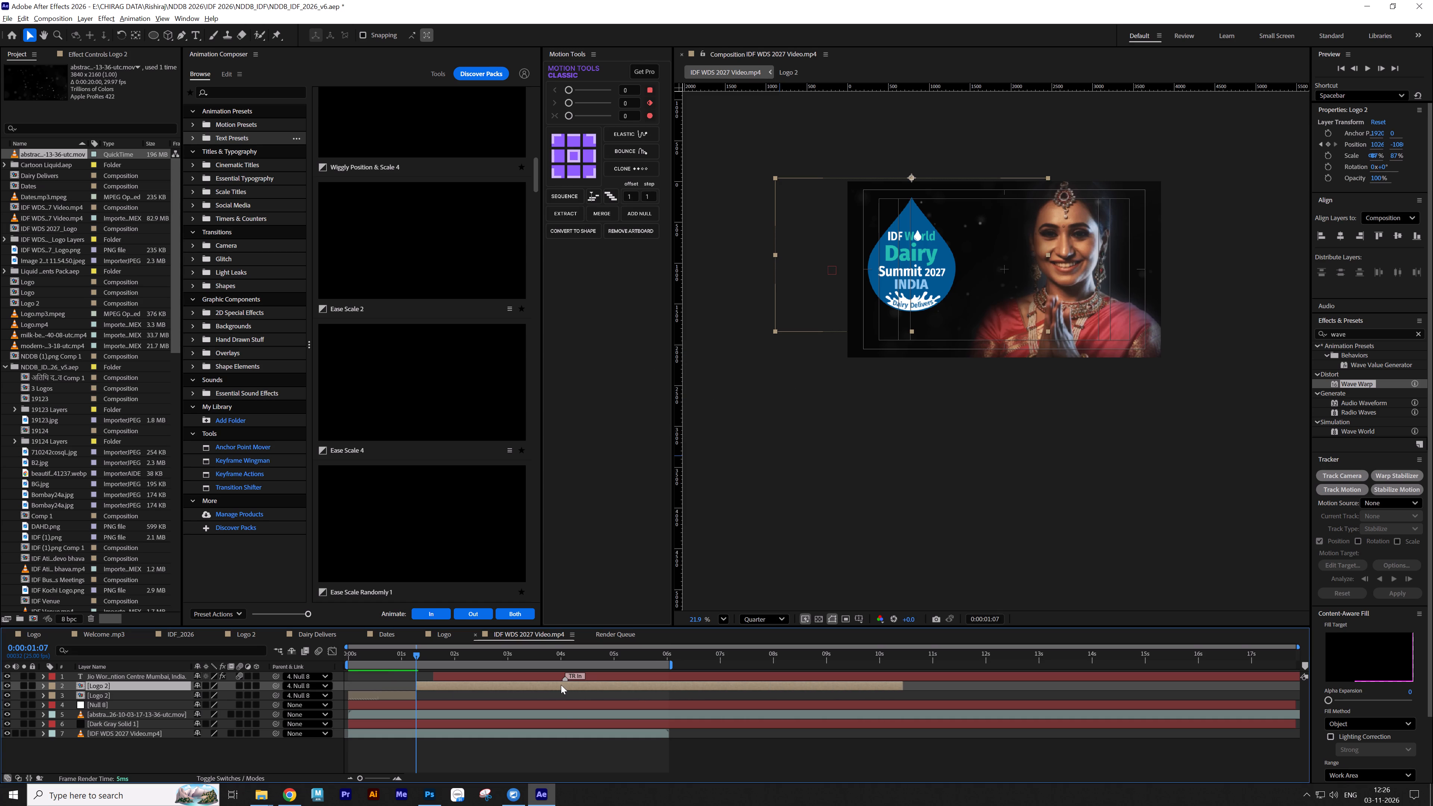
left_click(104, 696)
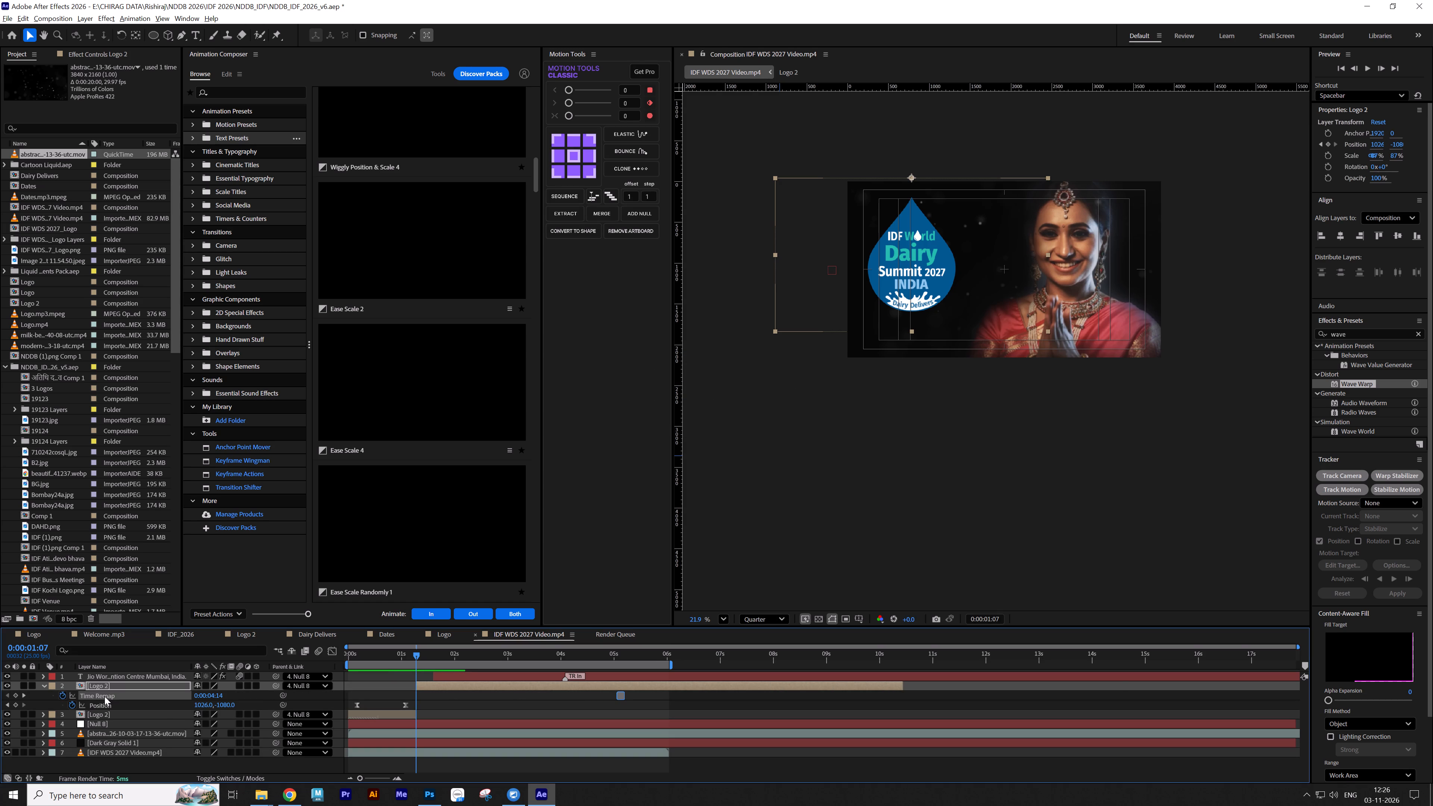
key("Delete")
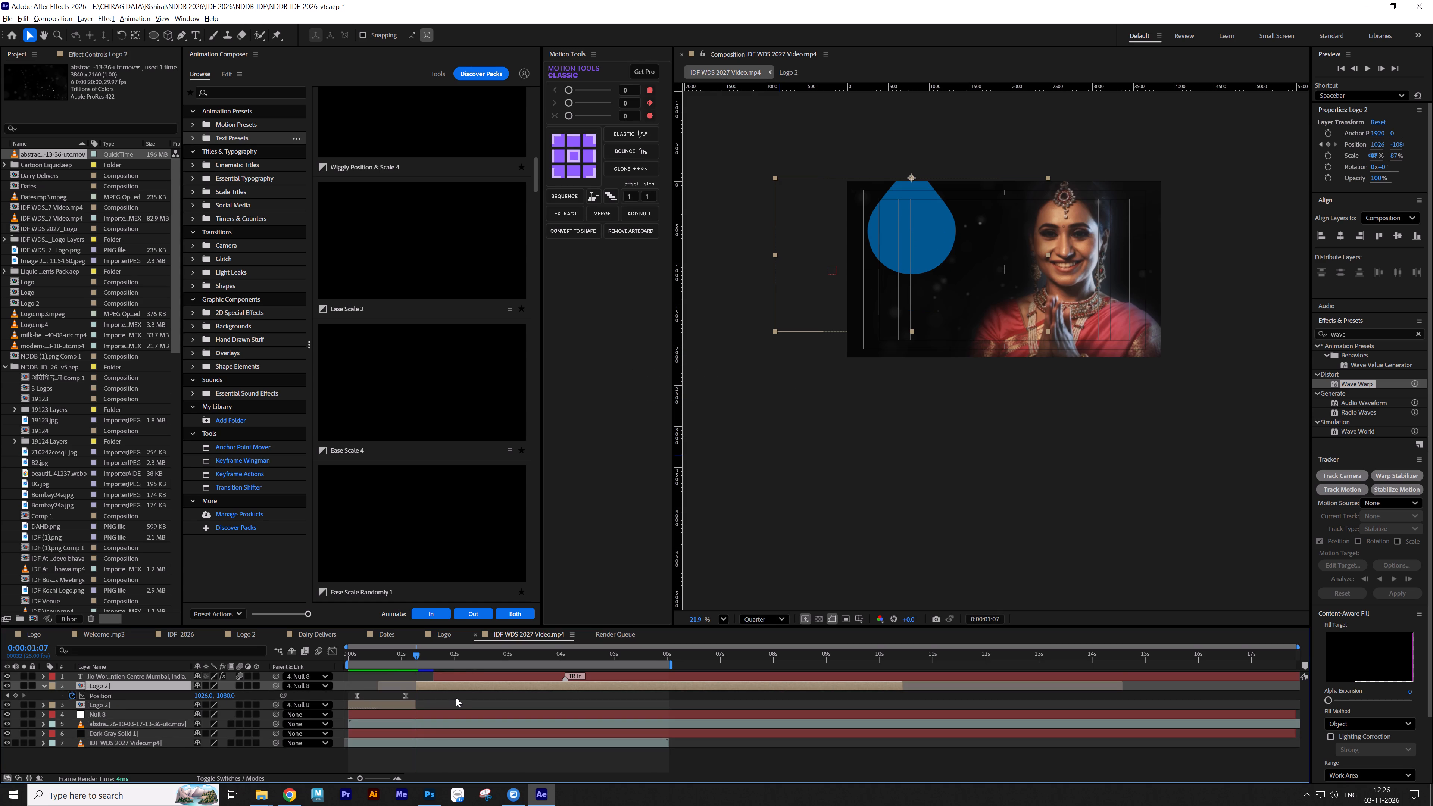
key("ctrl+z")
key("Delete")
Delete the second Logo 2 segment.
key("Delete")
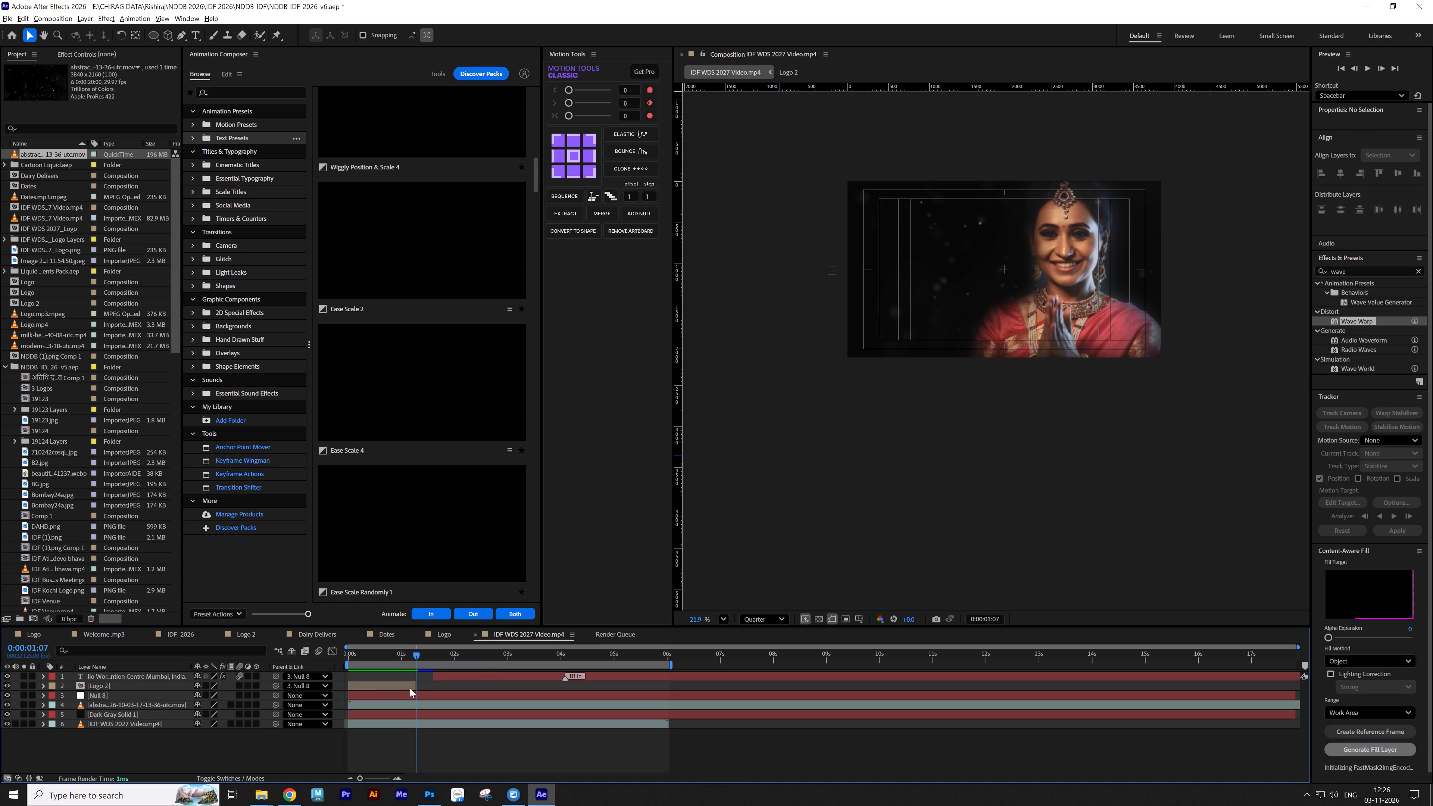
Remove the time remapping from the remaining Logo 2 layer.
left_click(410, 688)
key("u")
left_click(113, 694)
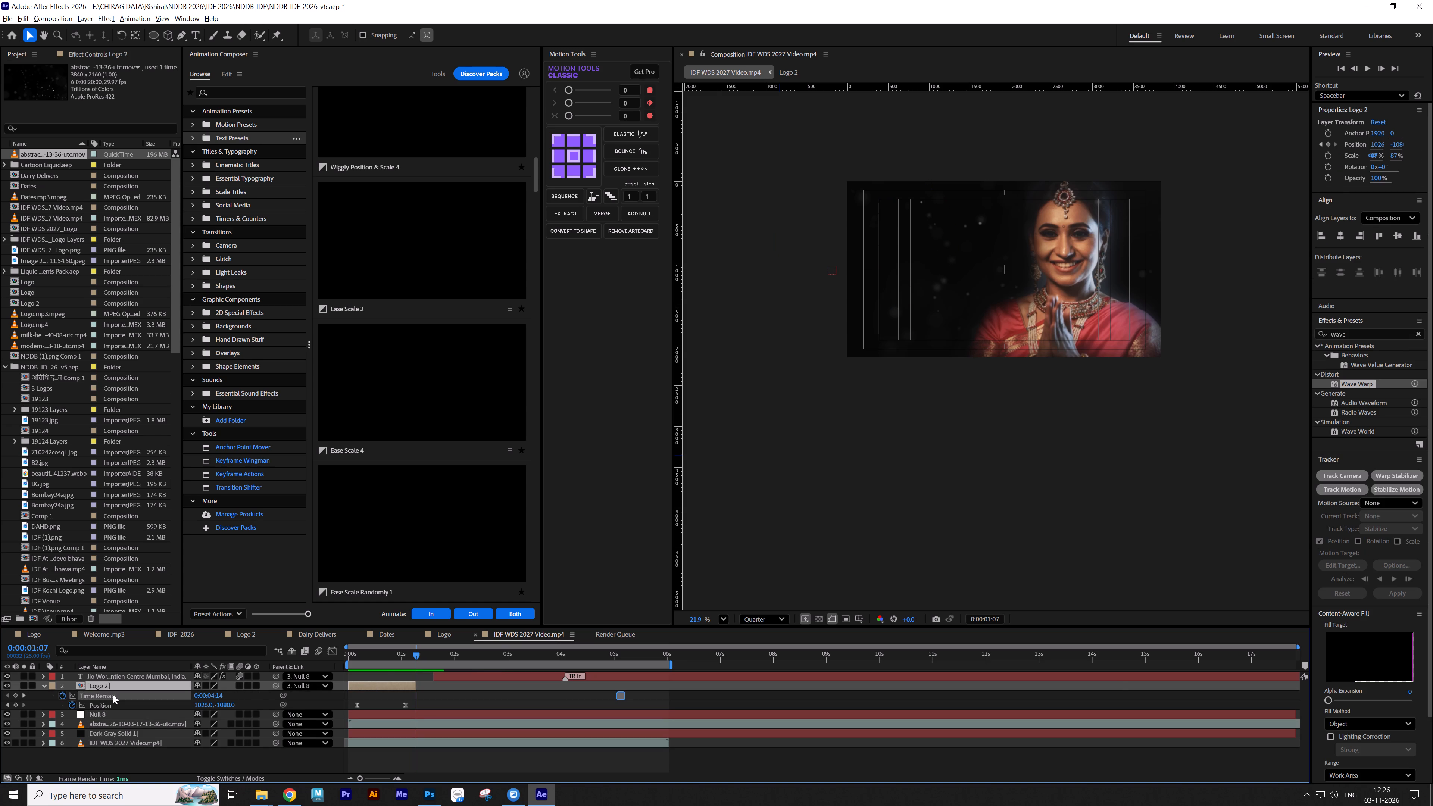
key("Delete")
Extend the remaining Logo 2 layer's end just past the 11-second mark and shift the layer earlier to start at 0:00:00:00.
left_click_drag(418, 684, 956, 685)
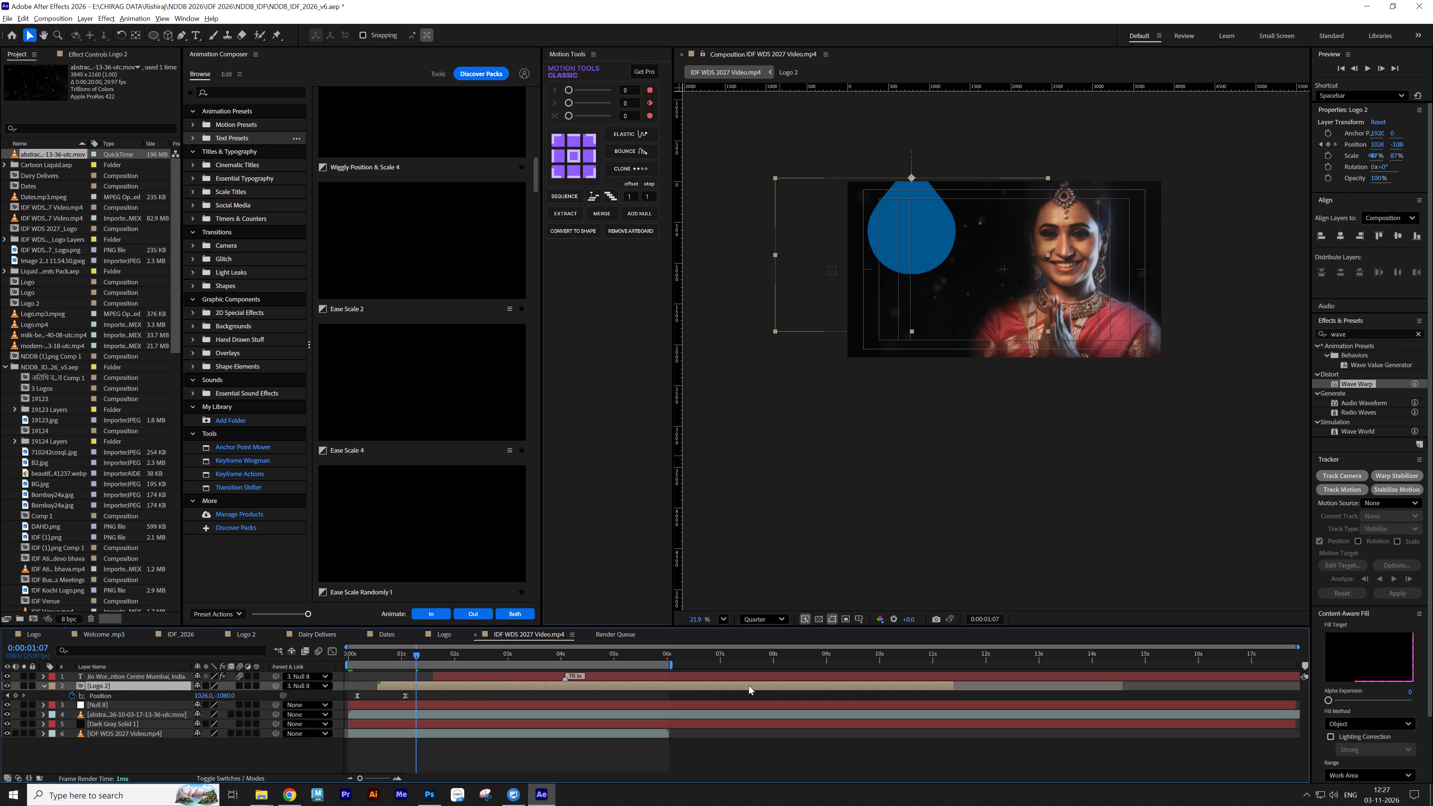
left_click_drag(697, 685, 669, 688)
Play the composition from the start and examine the logo animation frame by frame around 0:00:04:13.
left_click_drag(423, 660, 408, 660)
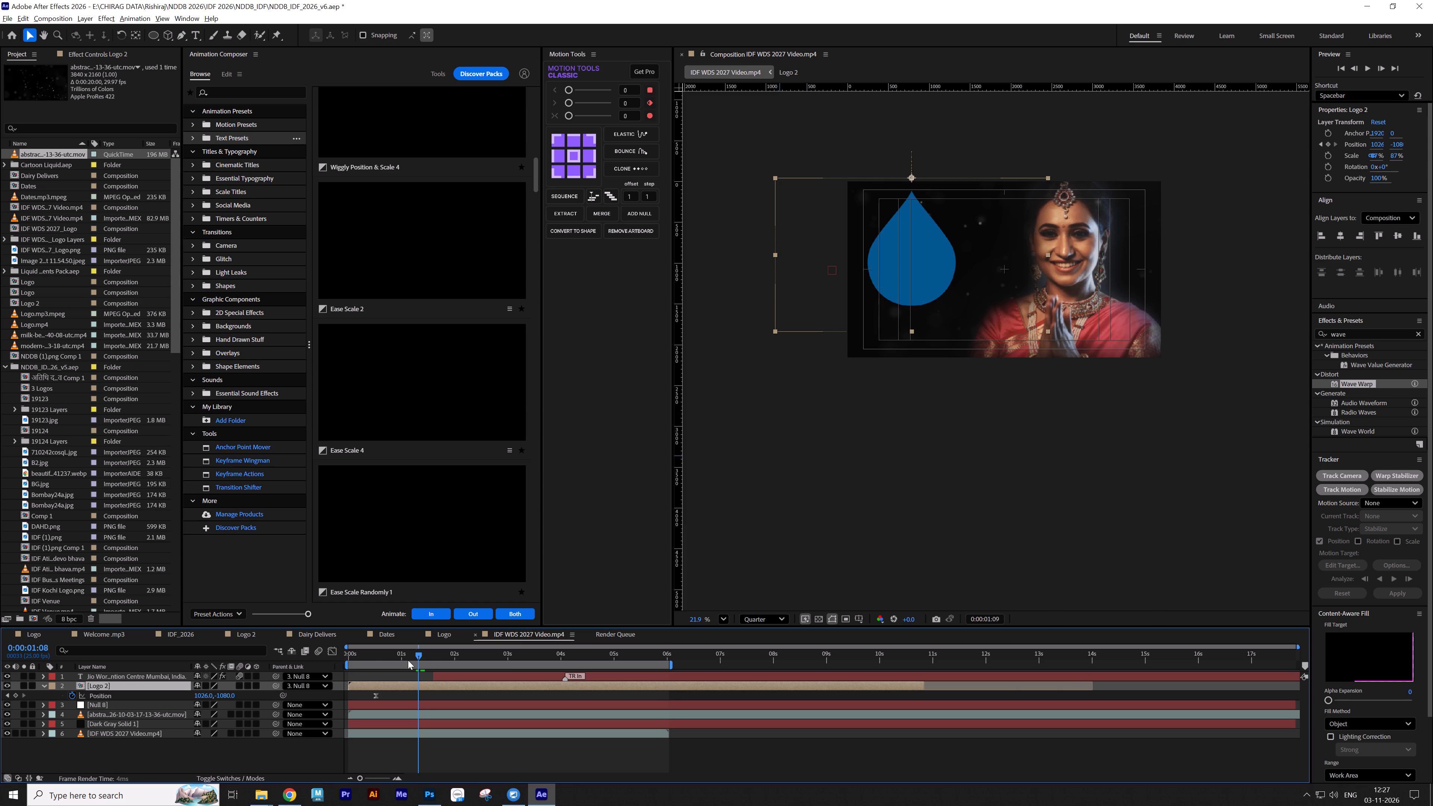
left_click_drag(408, 660, 278, 666)
key("space")
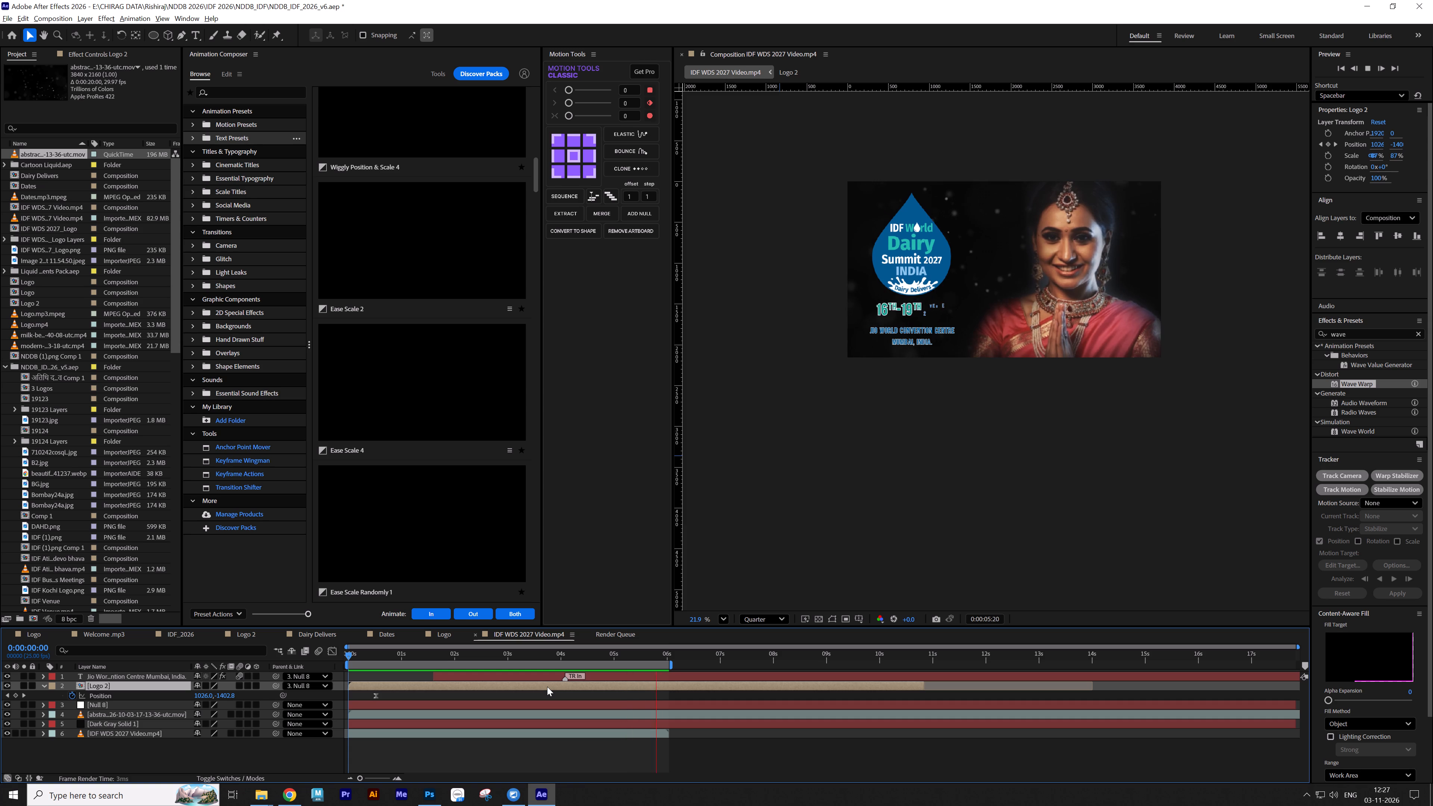
key("space")
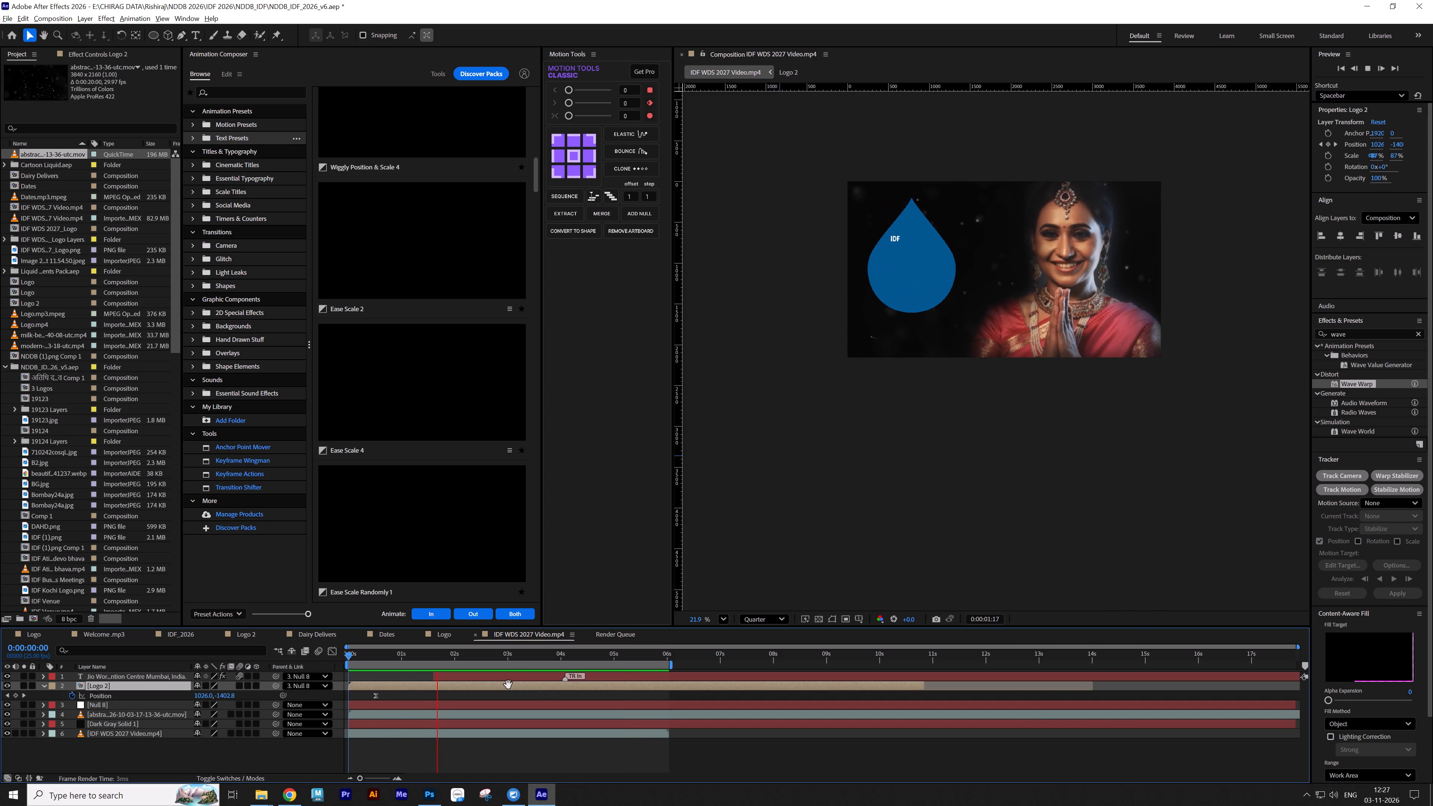
left_click_drag(442, 656, 393, 659)
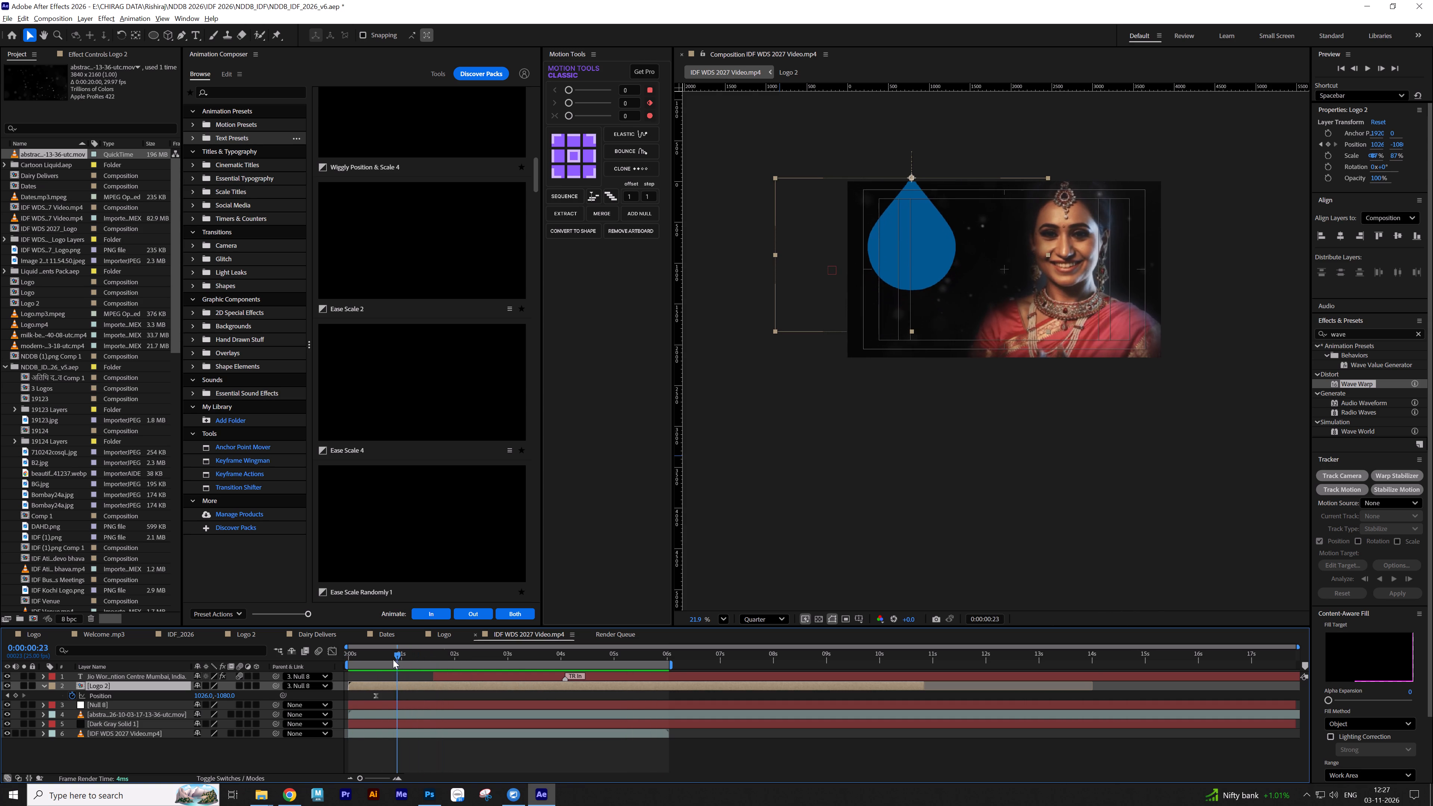
left_click_drag(393, 659, 562, 665)
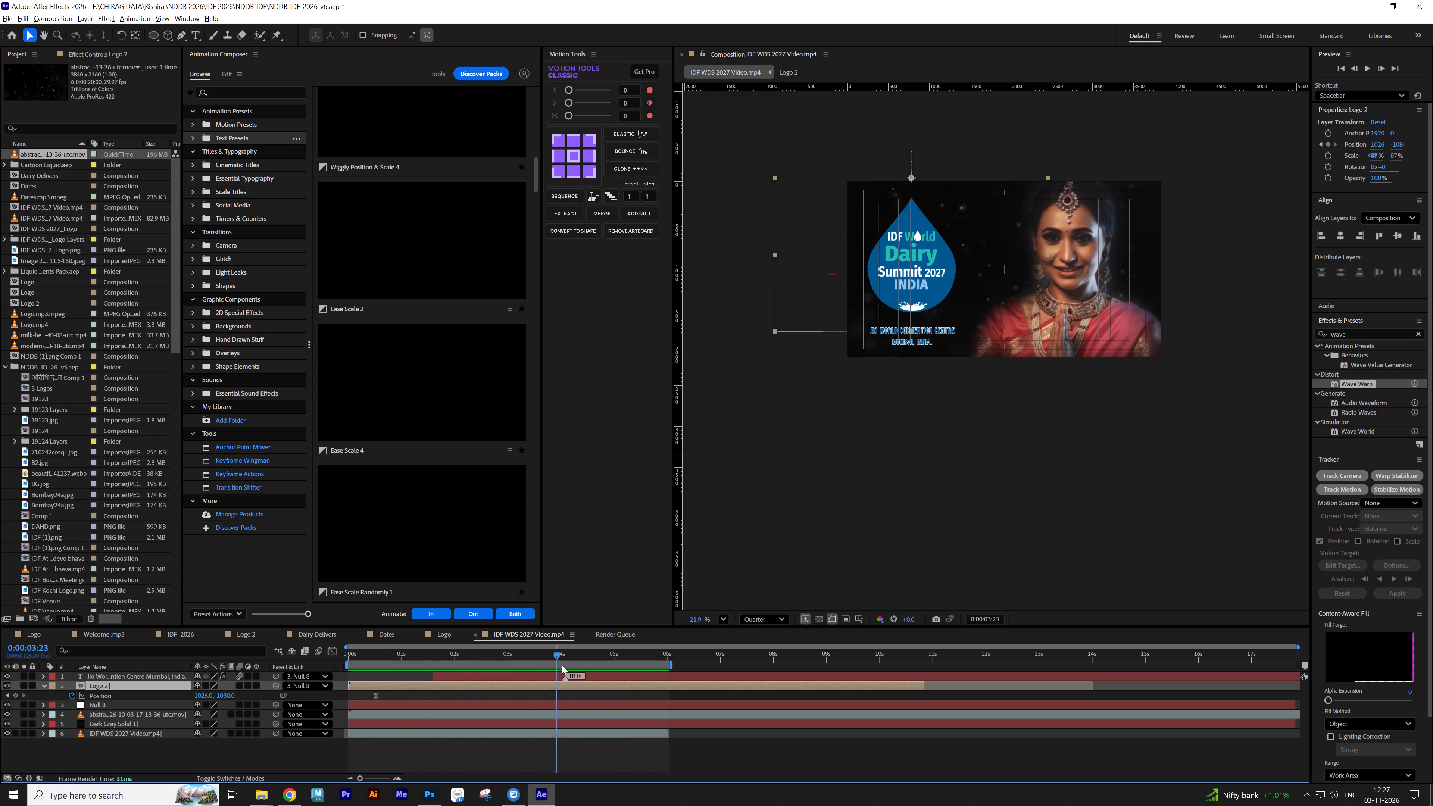
left_click_drag(562, 665, 639, 668)
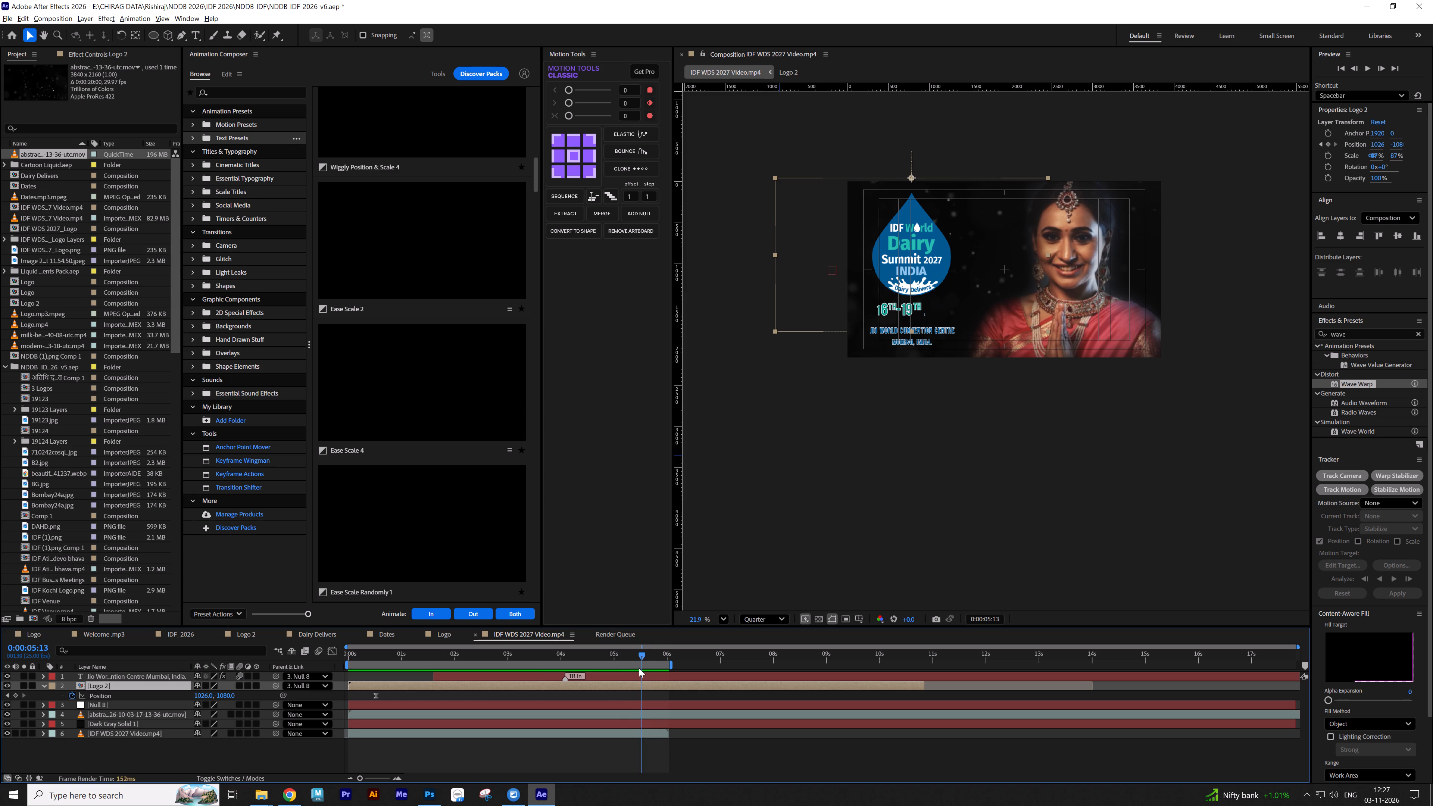
left_click_drag(639, 668, 573, 670)
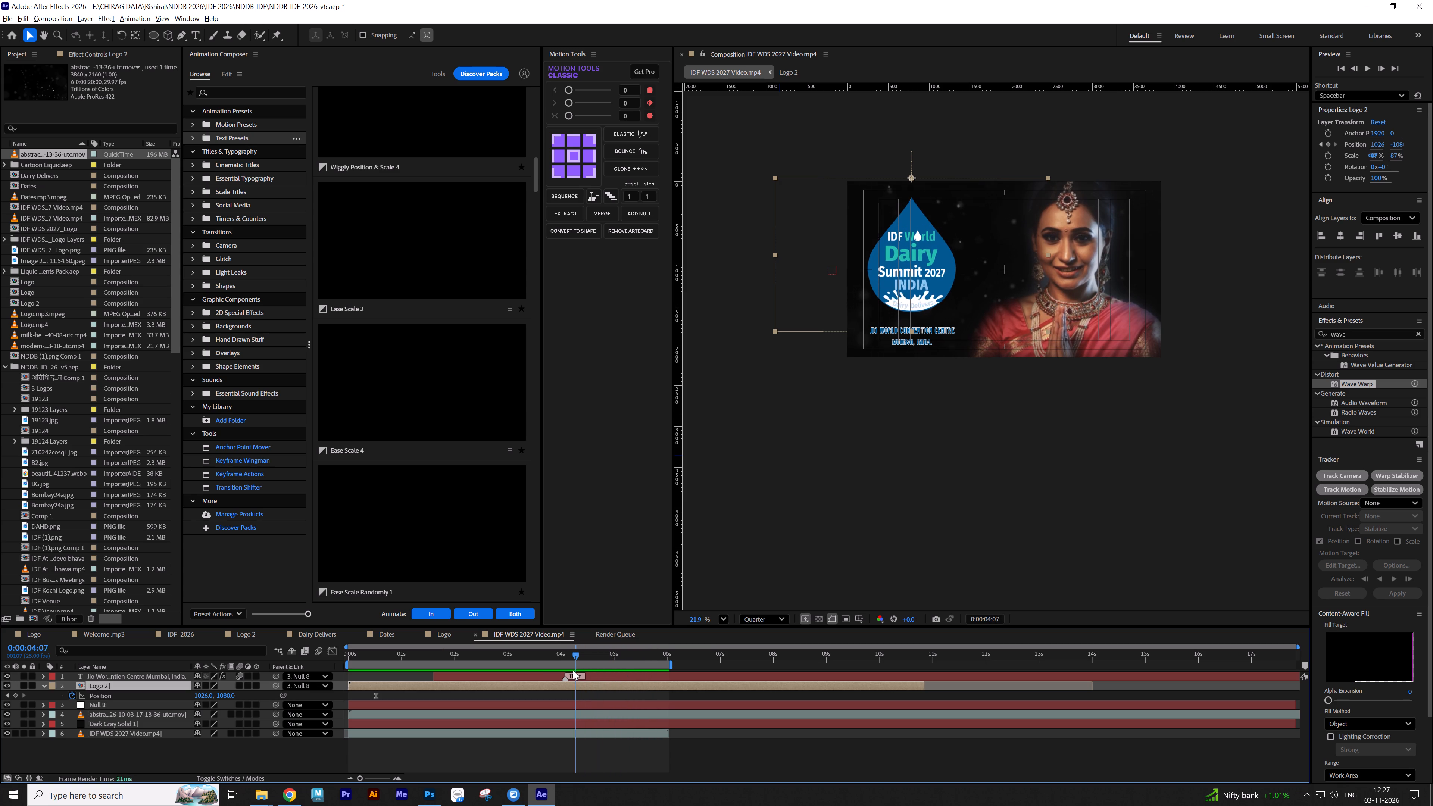
left_click_drag(573, 670, 581, 670)
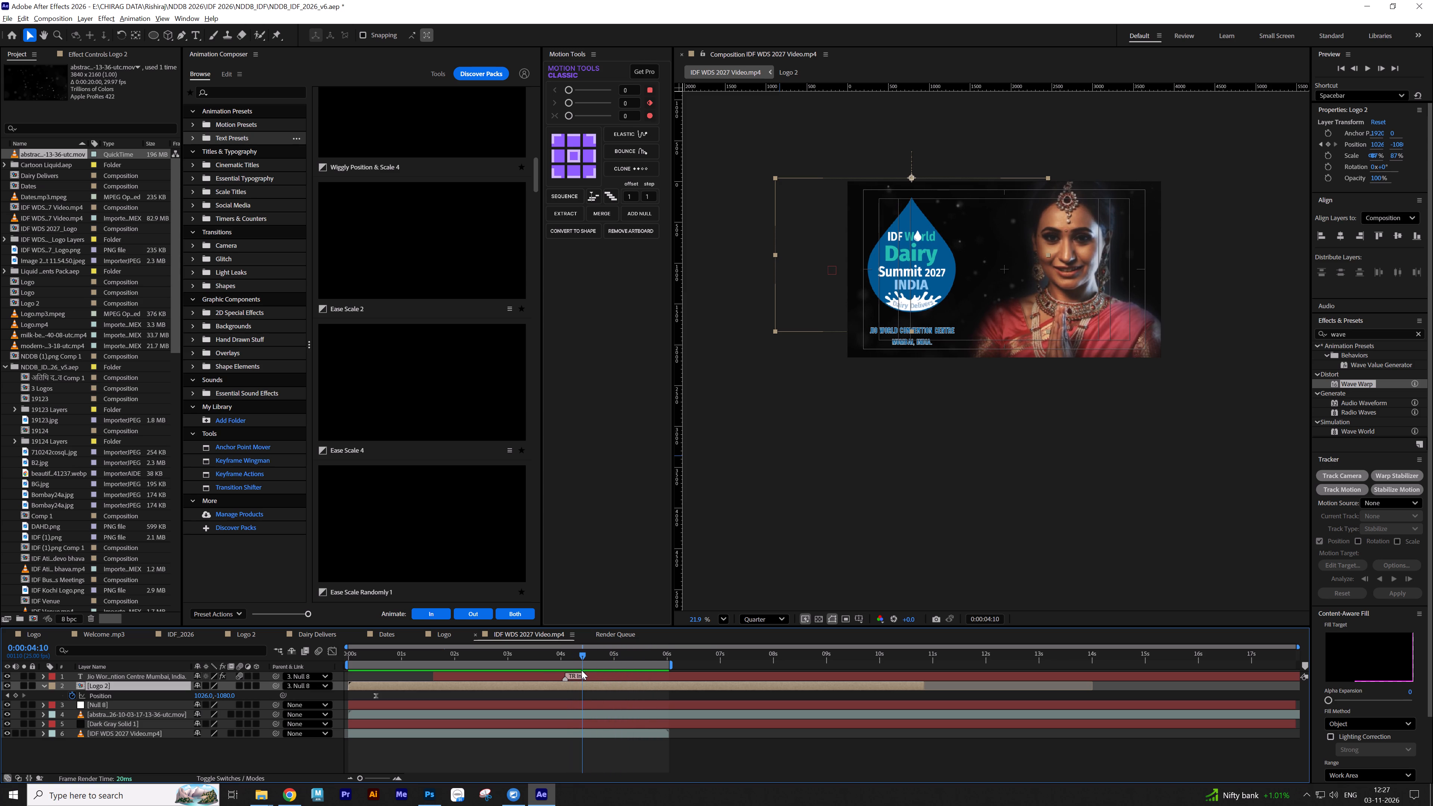
left_click_drag(581, 670, 591, 671)
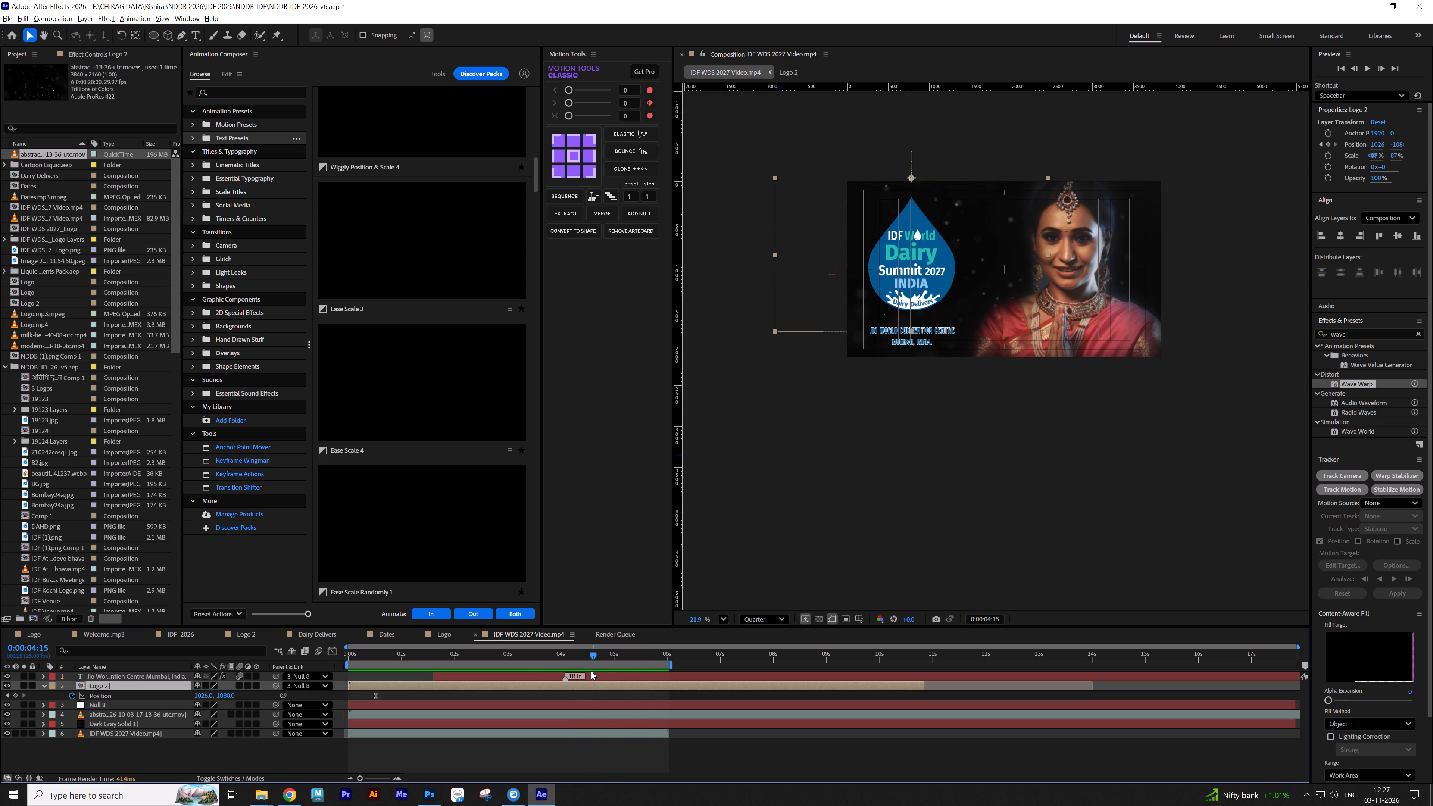
left_click_drag(591, 671, 587, 672)
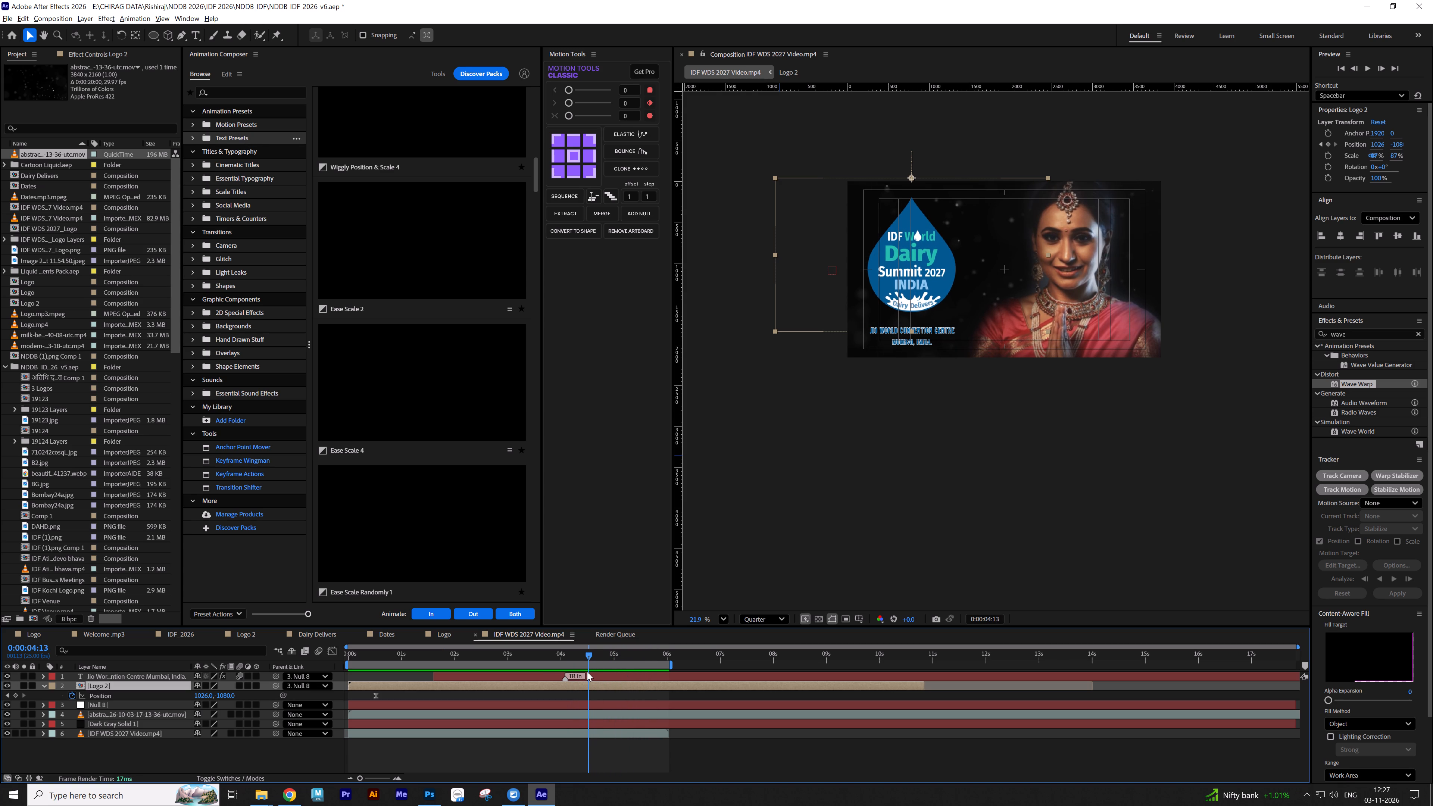
left_click_drag(587, 672, 588, 672)
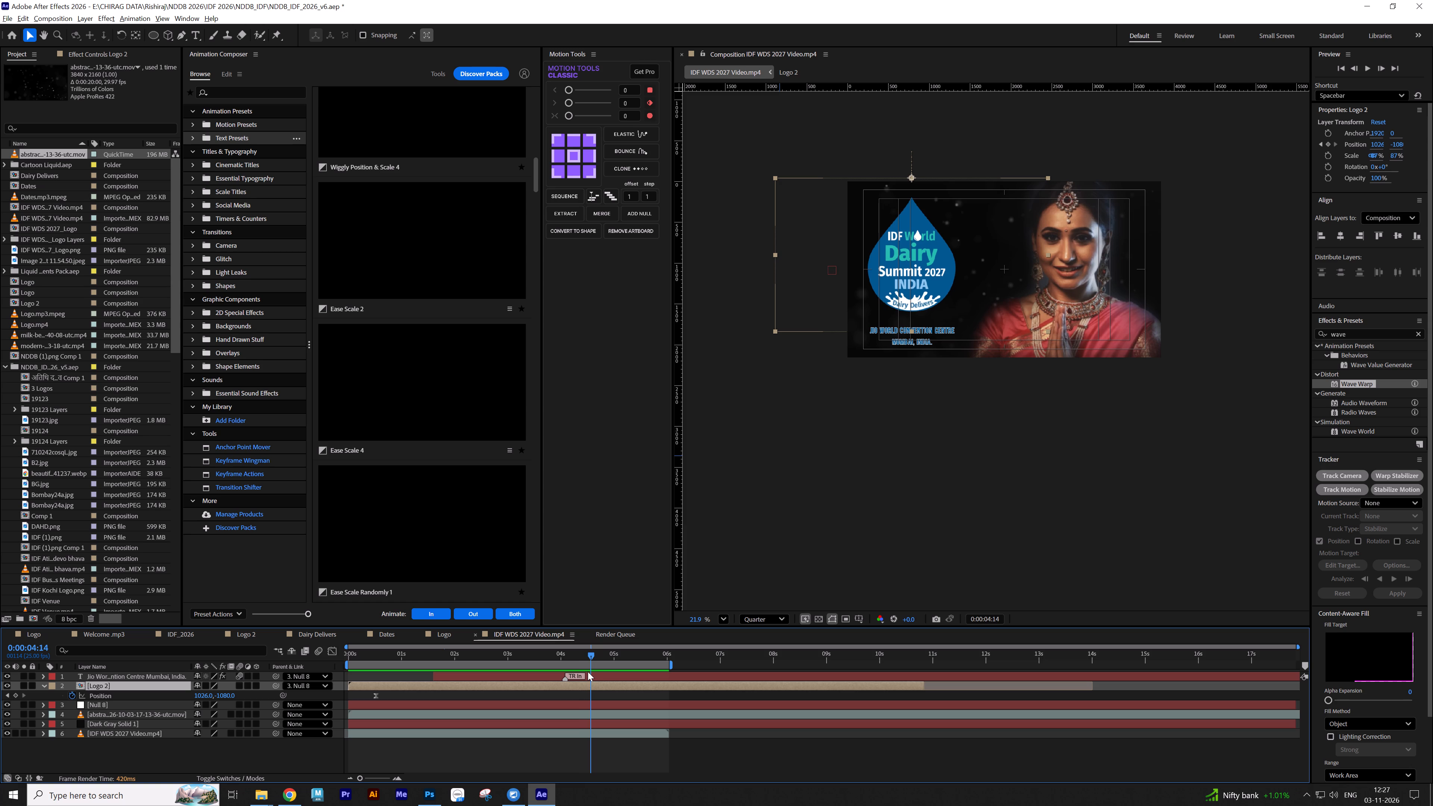
left_click_drag(588, 672, 587, 672)
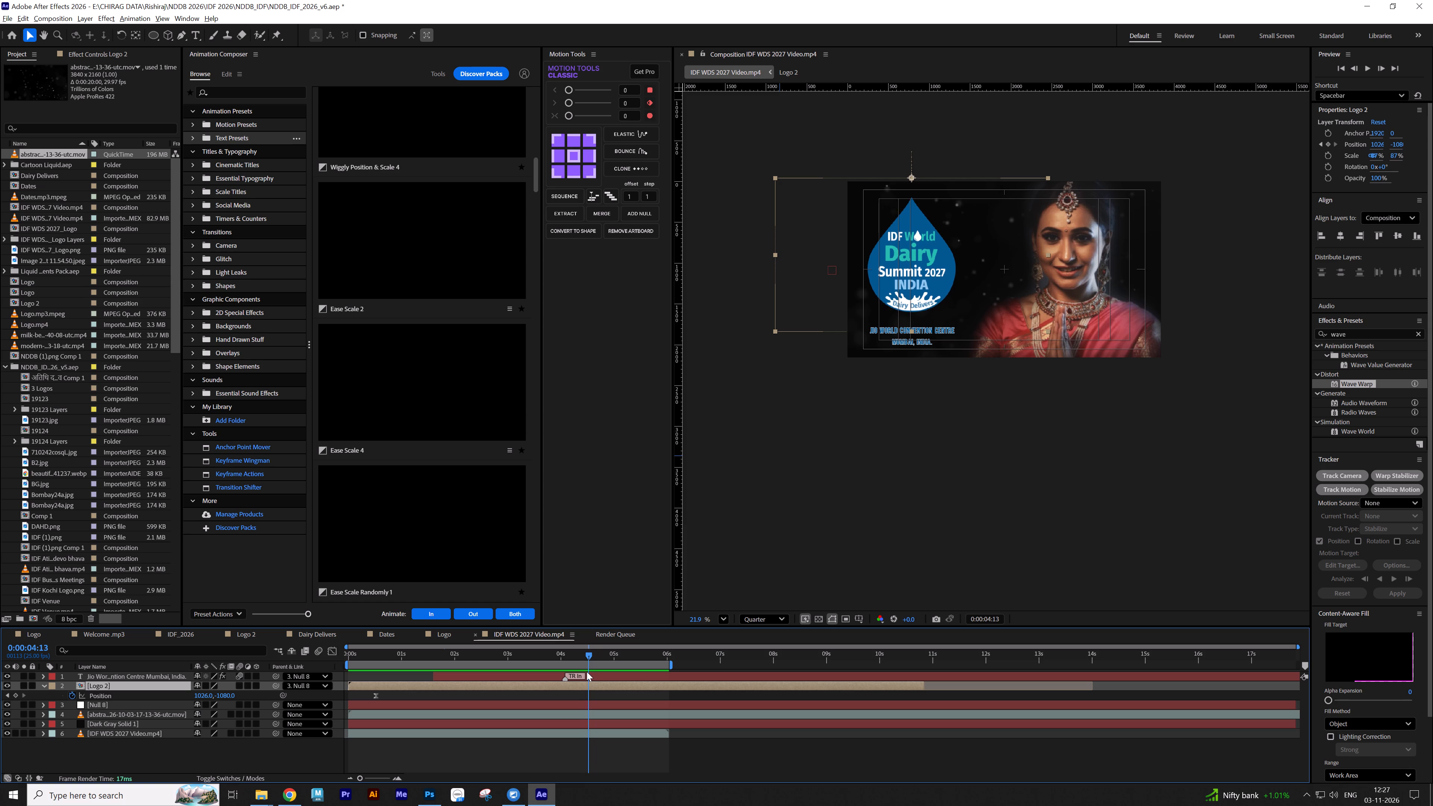
left_click_drag(587, 672, 588, 671)
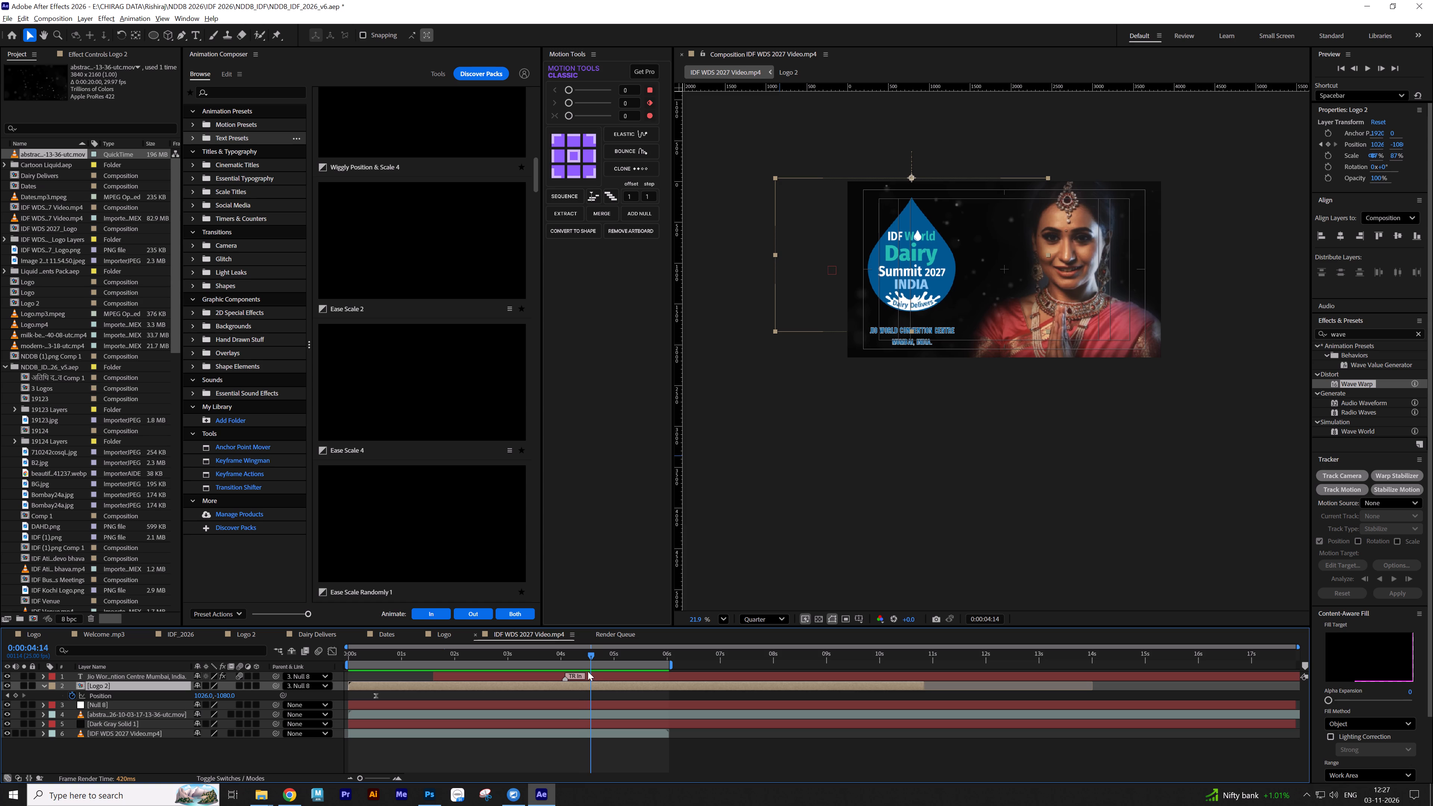
left_click_drag(588, 671, 588, 672)
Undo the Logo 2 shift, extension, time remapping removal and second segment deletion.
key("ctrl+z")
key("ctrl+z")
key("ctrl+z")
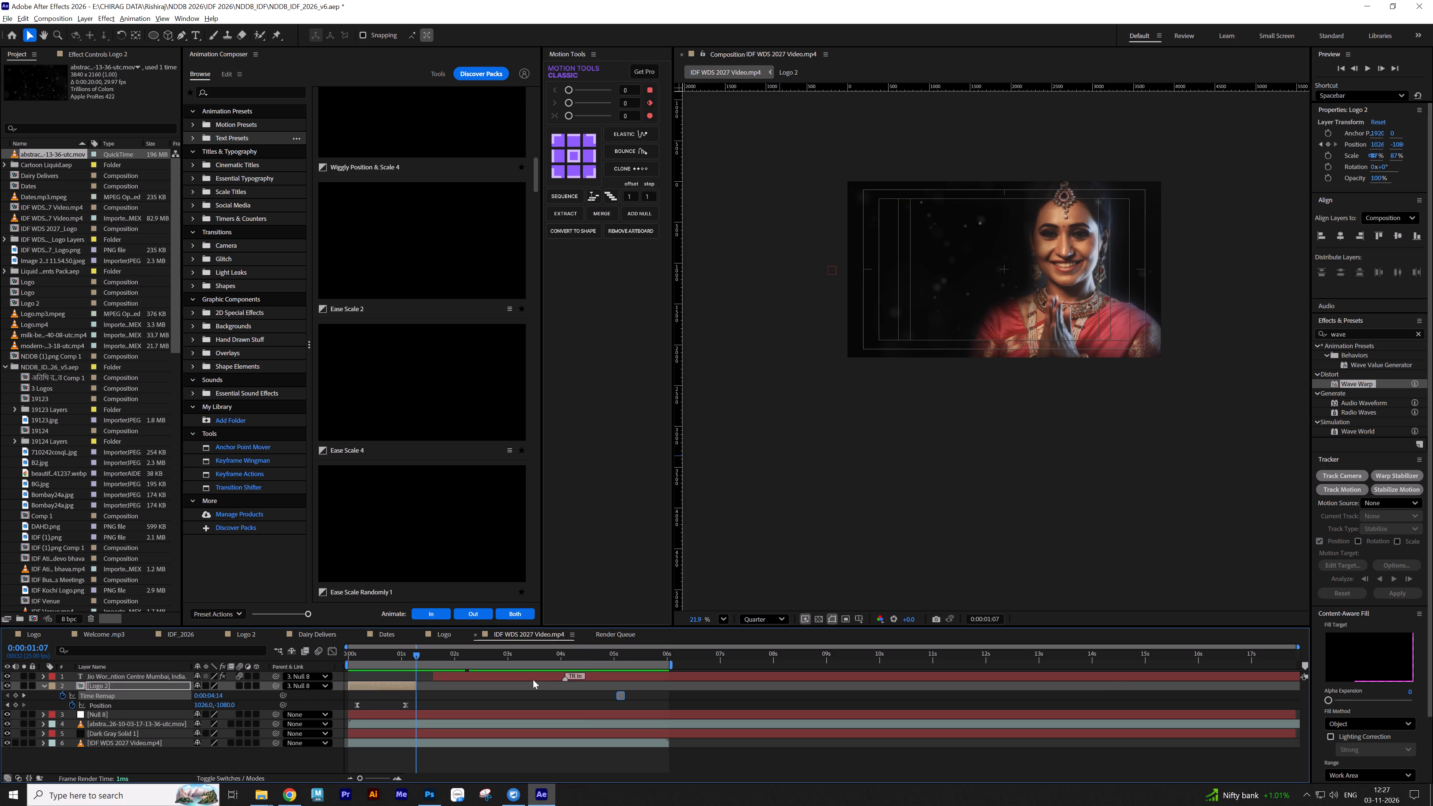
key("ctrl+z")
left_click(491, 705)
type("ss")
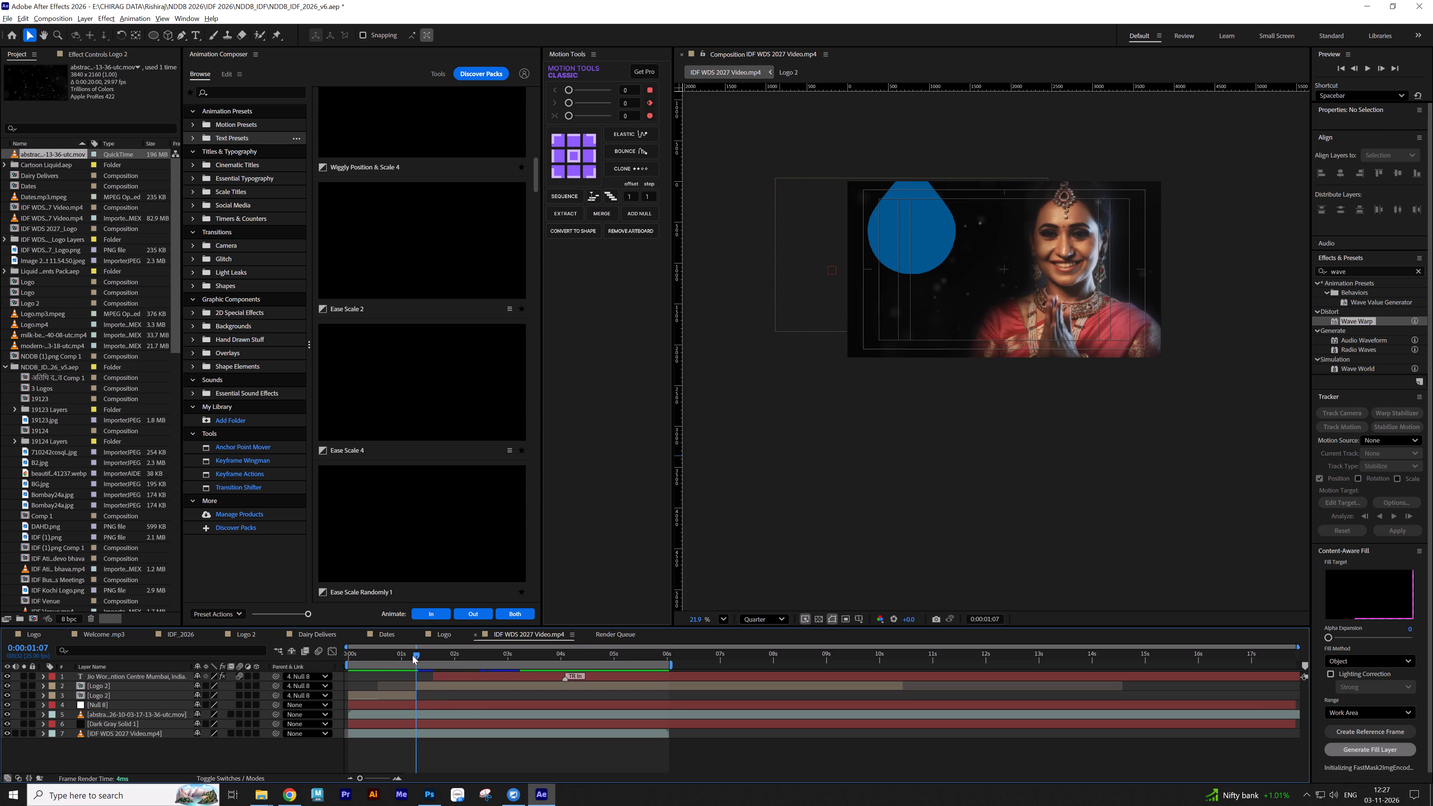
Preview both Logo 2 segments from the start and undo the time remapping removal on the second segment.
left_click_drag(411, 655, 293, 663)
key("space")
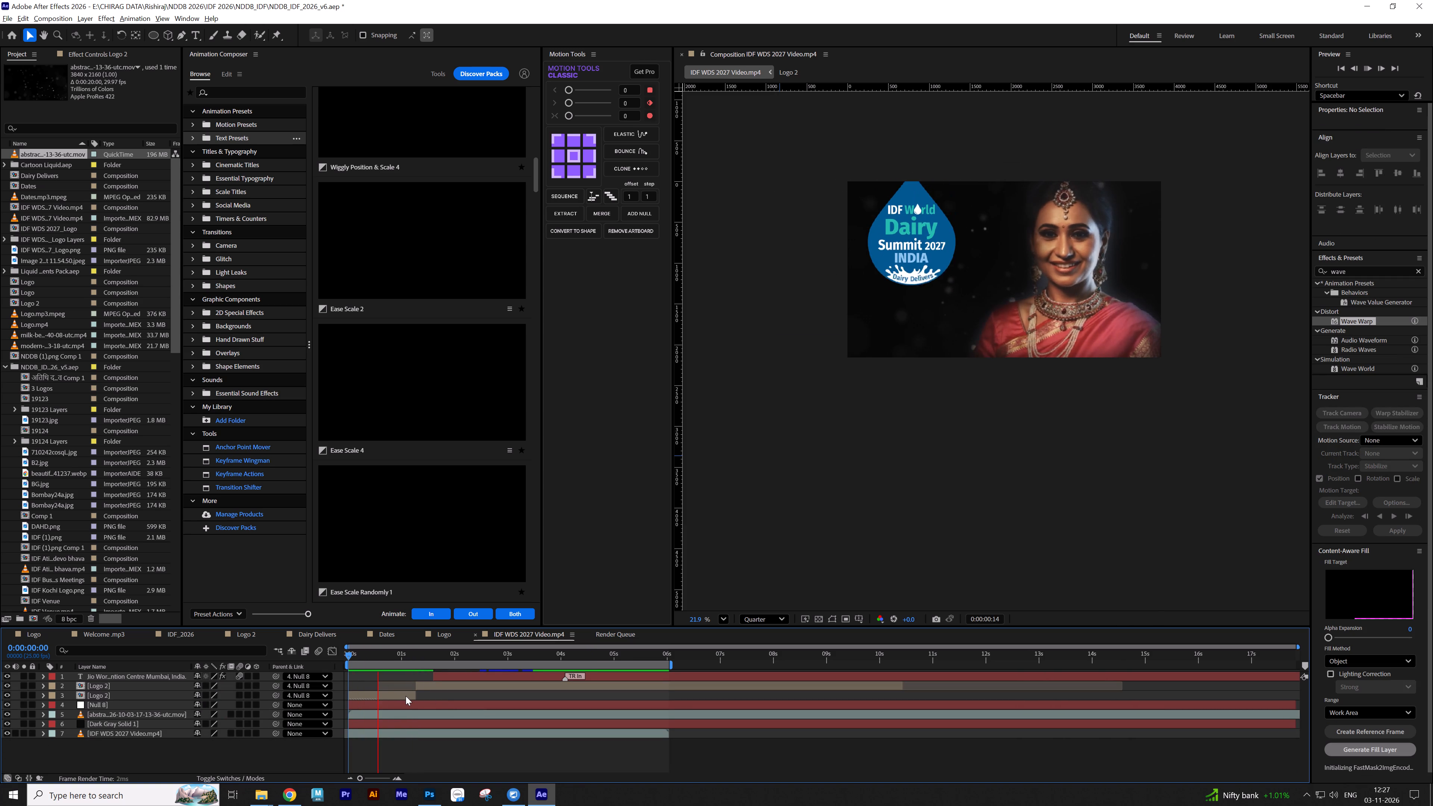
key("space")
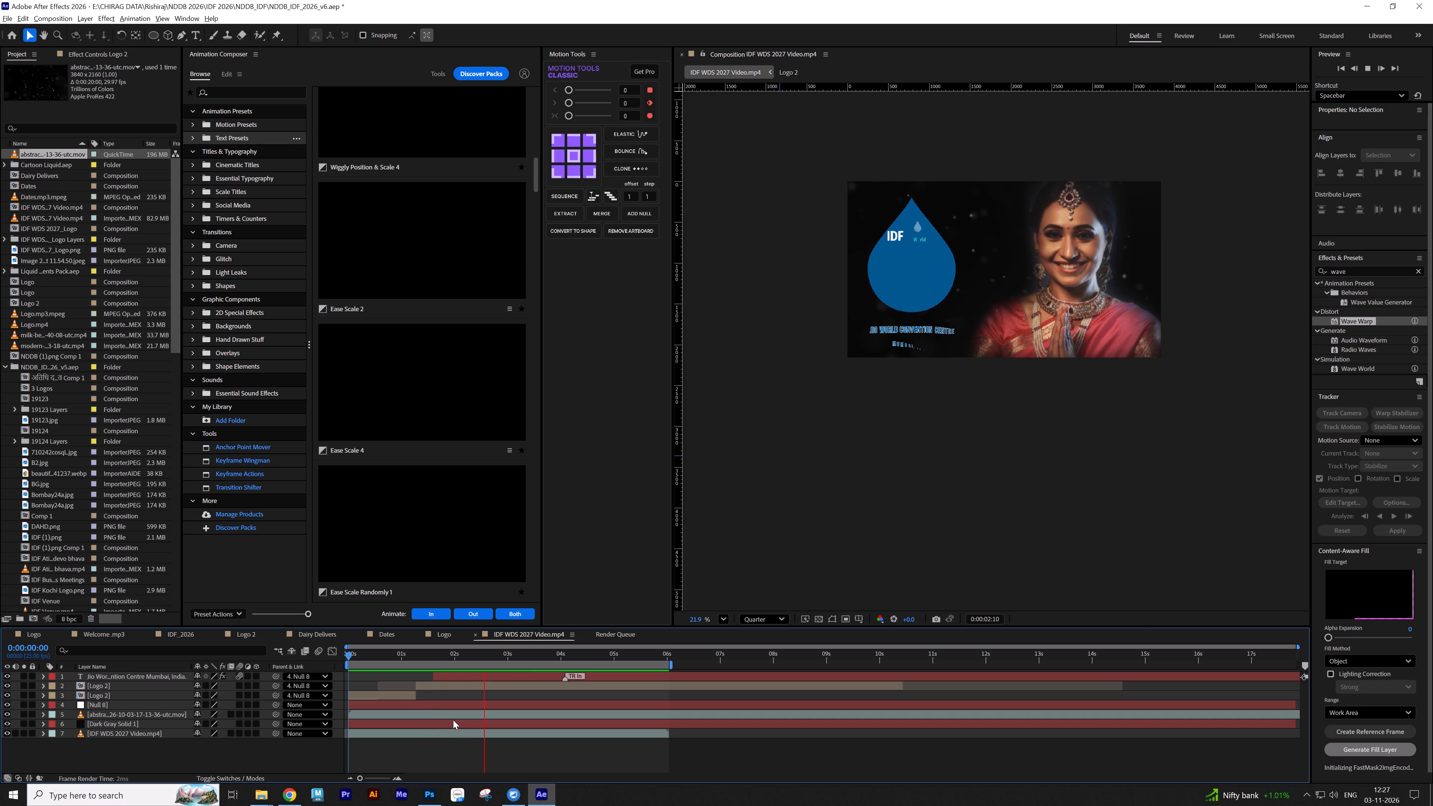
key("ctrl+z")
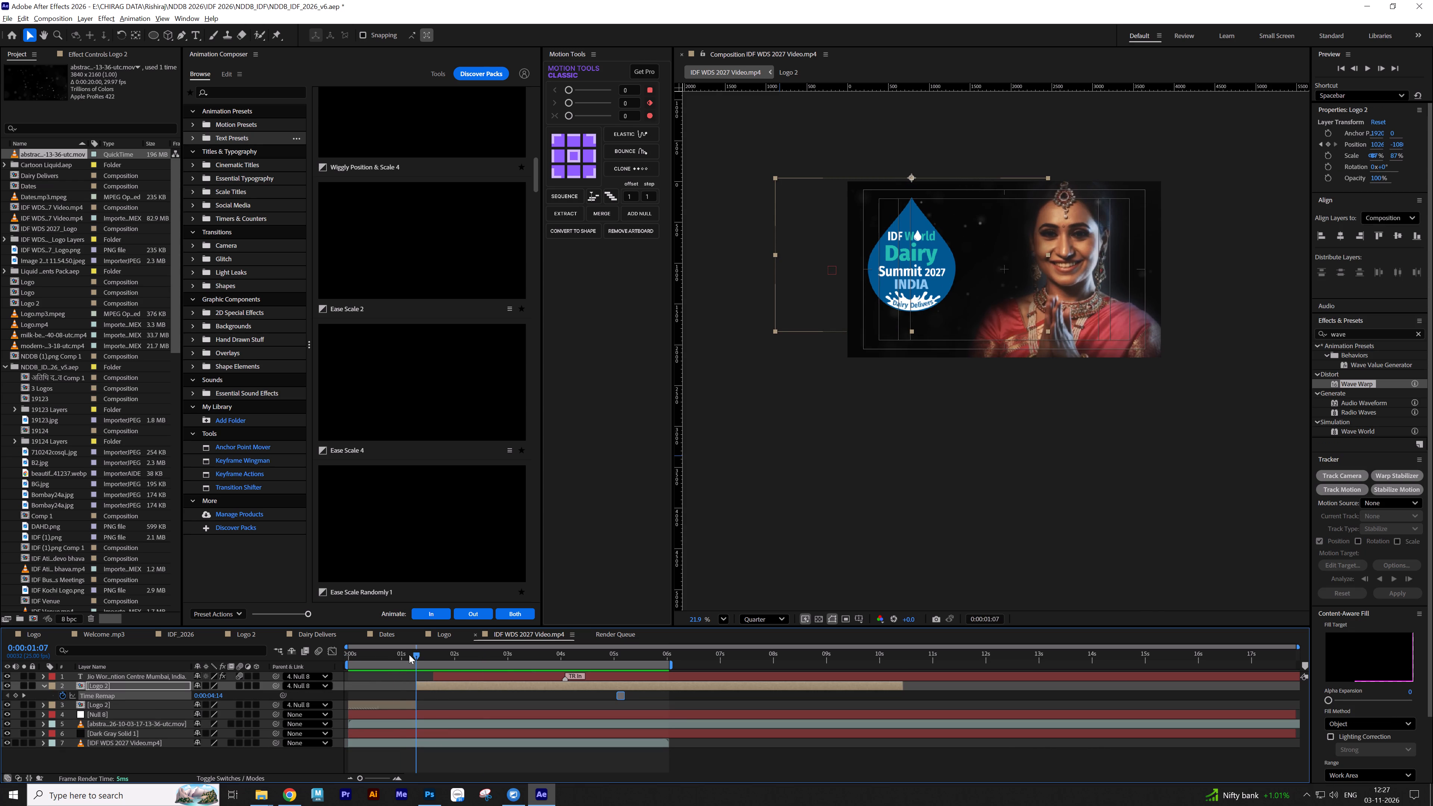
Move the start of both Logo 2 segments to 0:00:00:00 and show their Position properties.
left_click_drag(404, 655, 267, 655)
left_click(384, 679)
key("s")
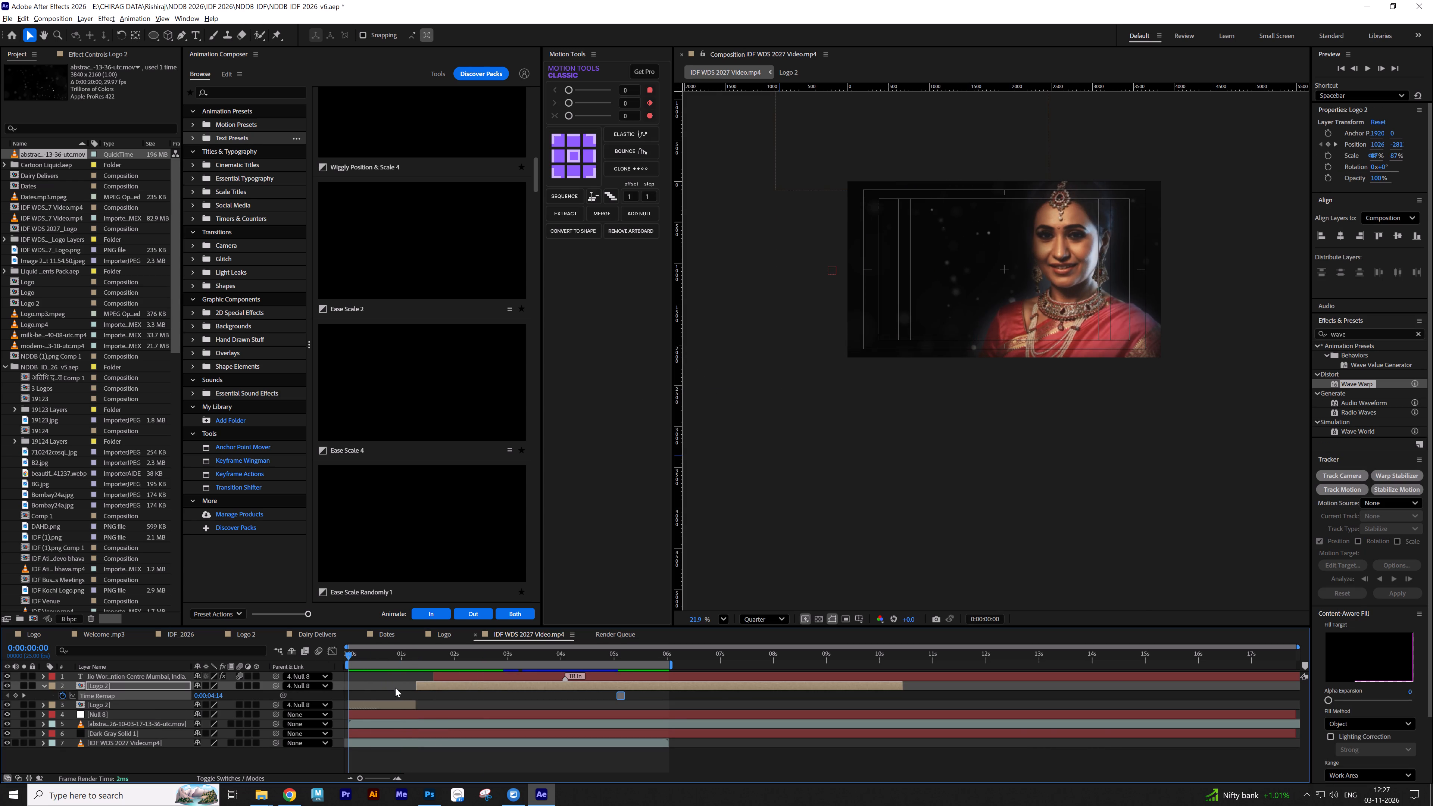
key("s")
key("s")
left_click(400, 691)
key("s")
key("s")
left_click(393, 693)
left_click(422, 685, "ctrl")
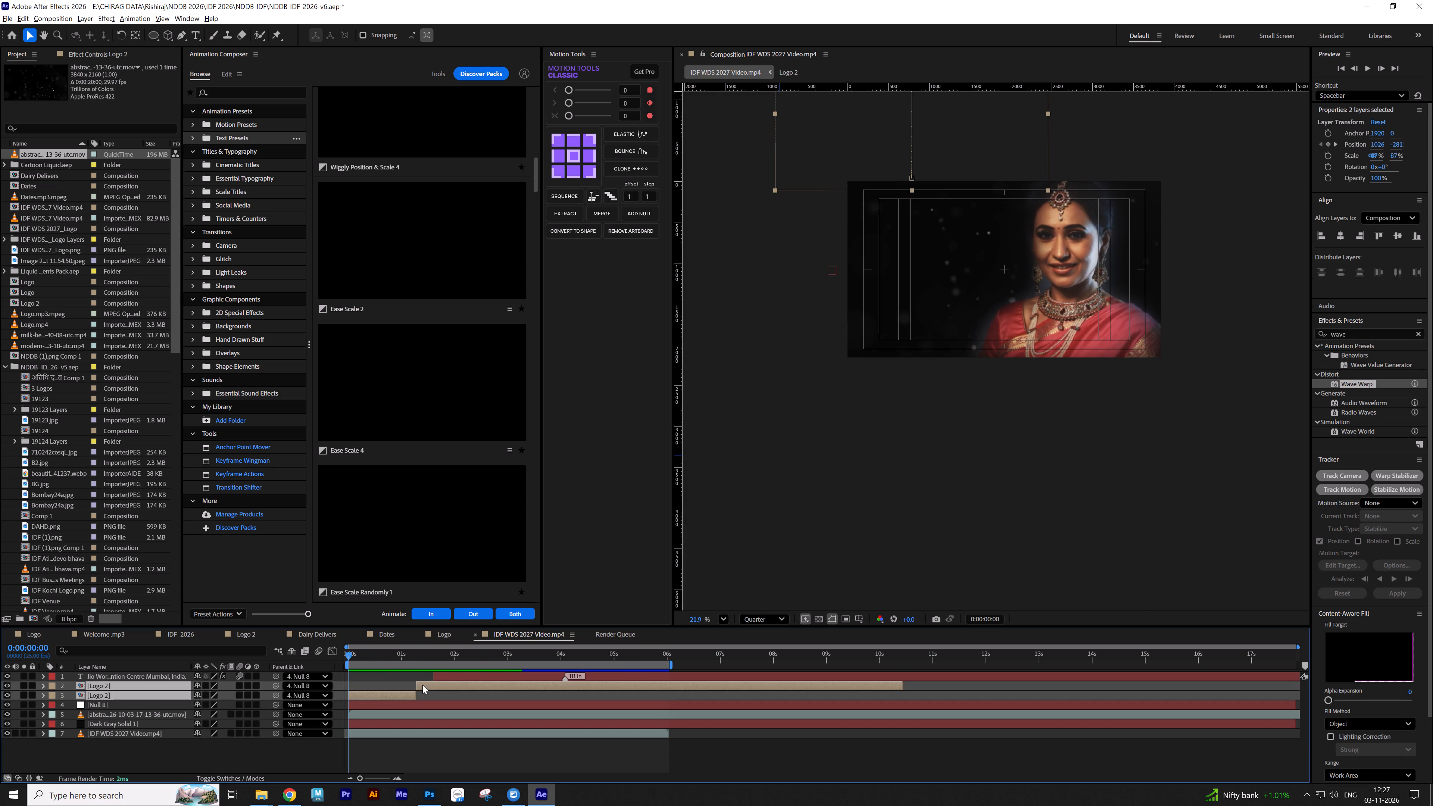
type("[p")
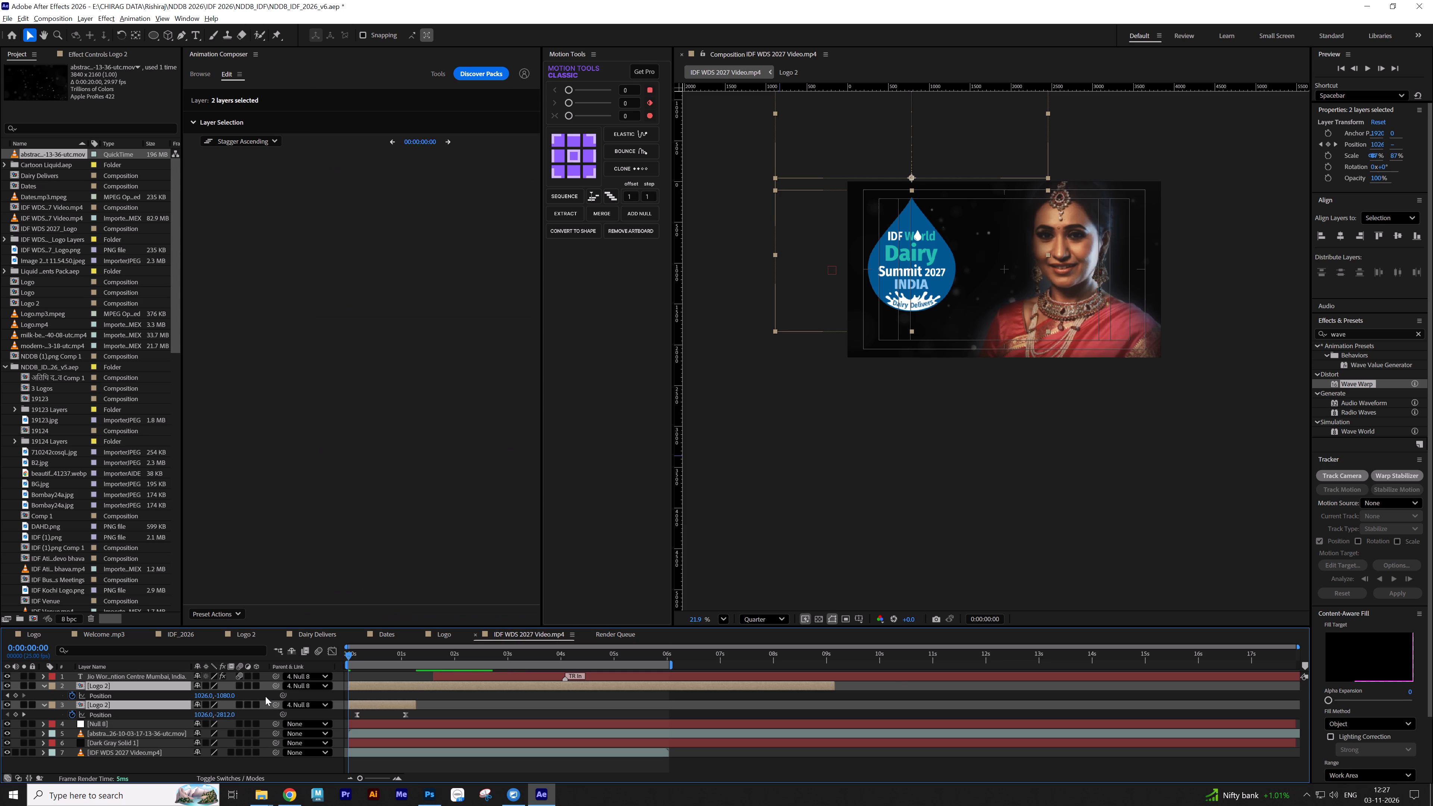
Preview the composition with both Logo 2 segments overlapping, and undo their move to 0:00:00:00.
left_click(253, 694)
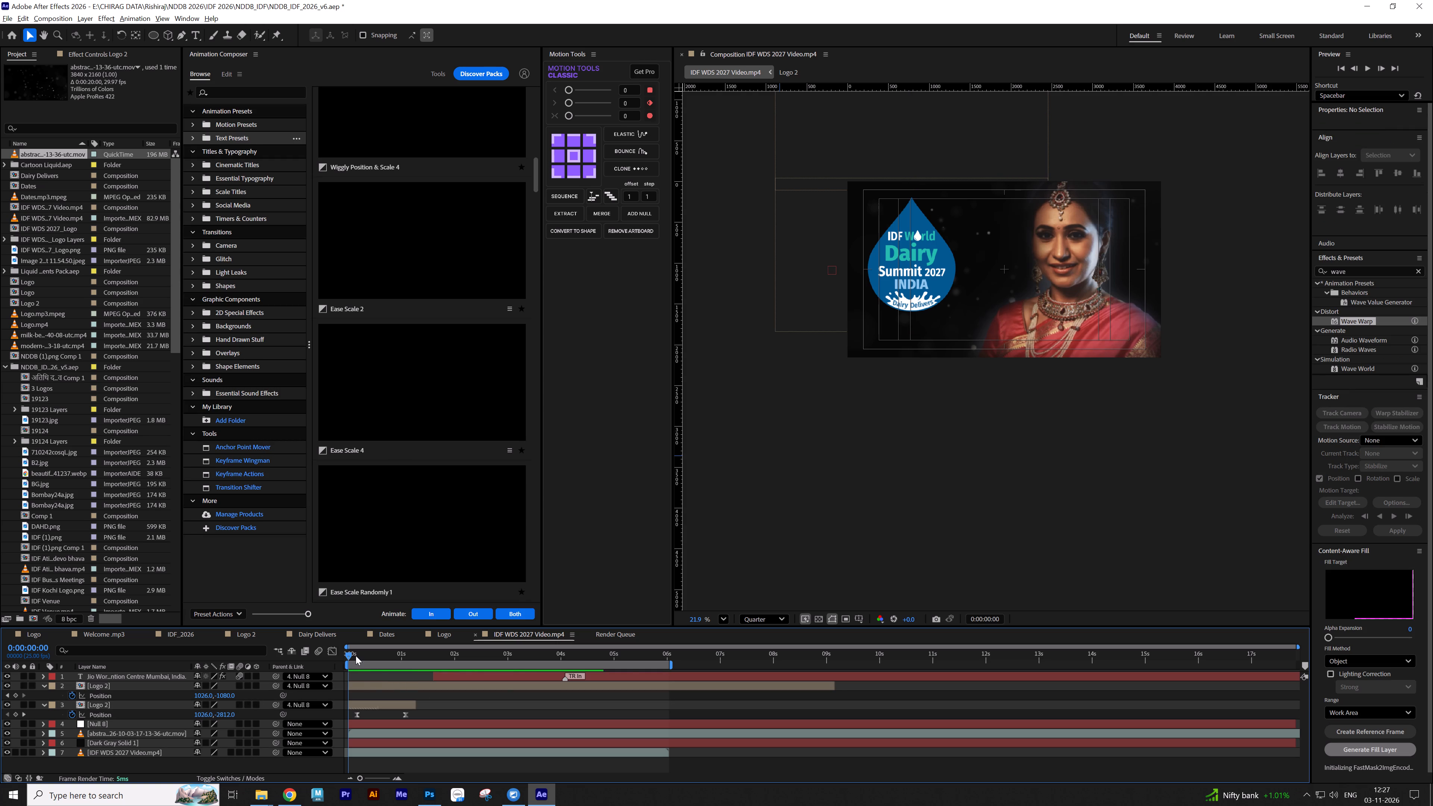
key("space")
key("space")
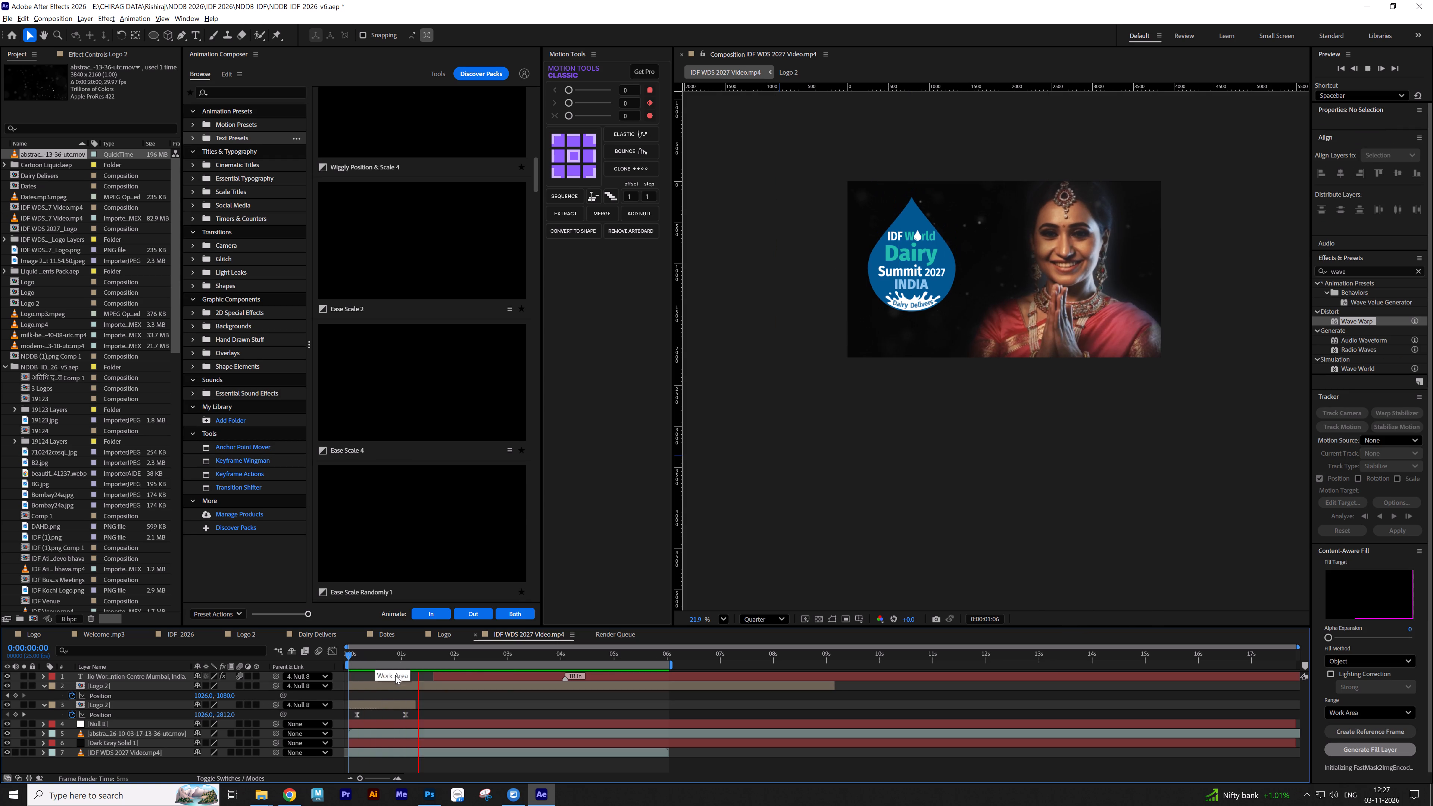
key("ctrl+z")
Preview the composition again from the start and undo the last four edits to the Logo 2 segments.
left_click(397, 675)
key("space")
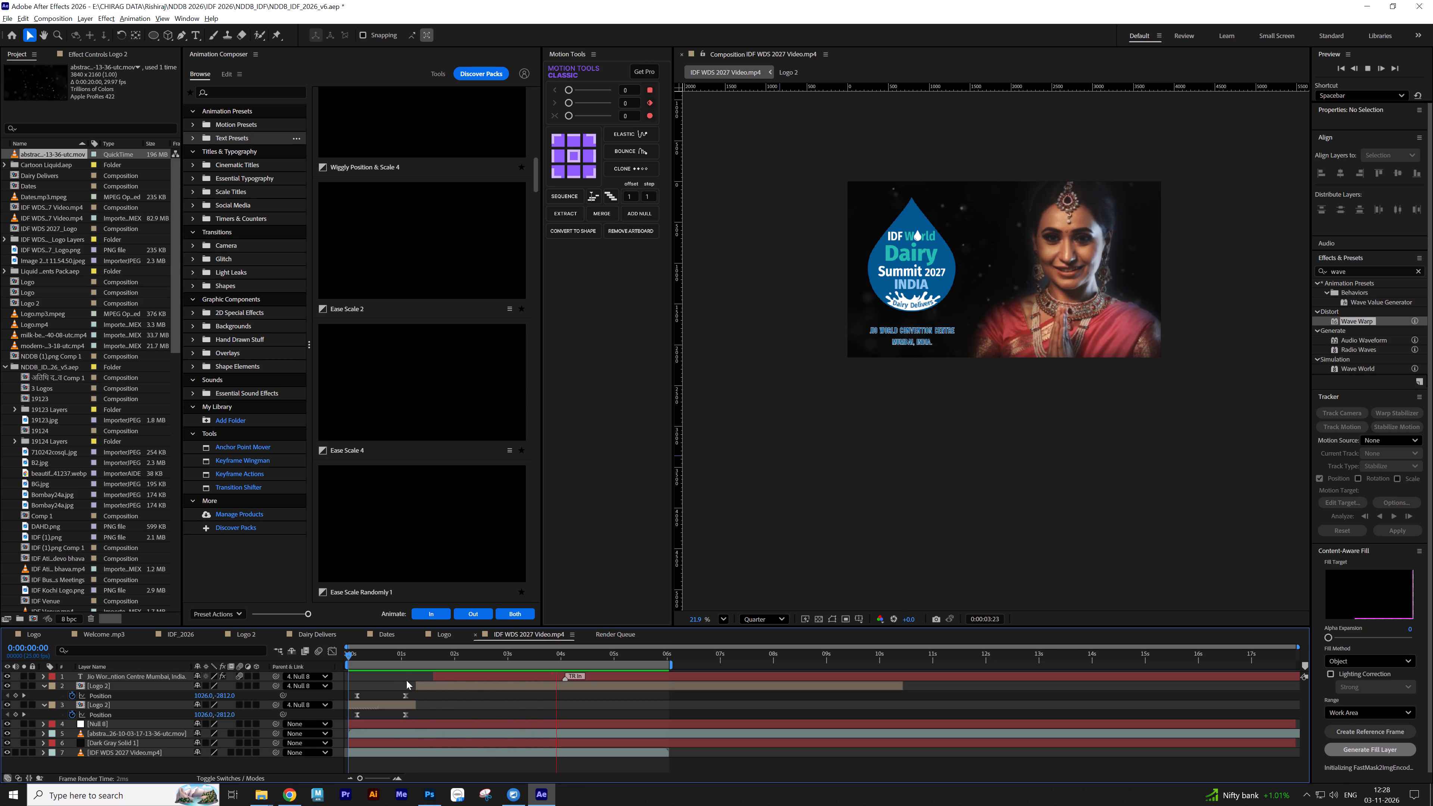
key("space")
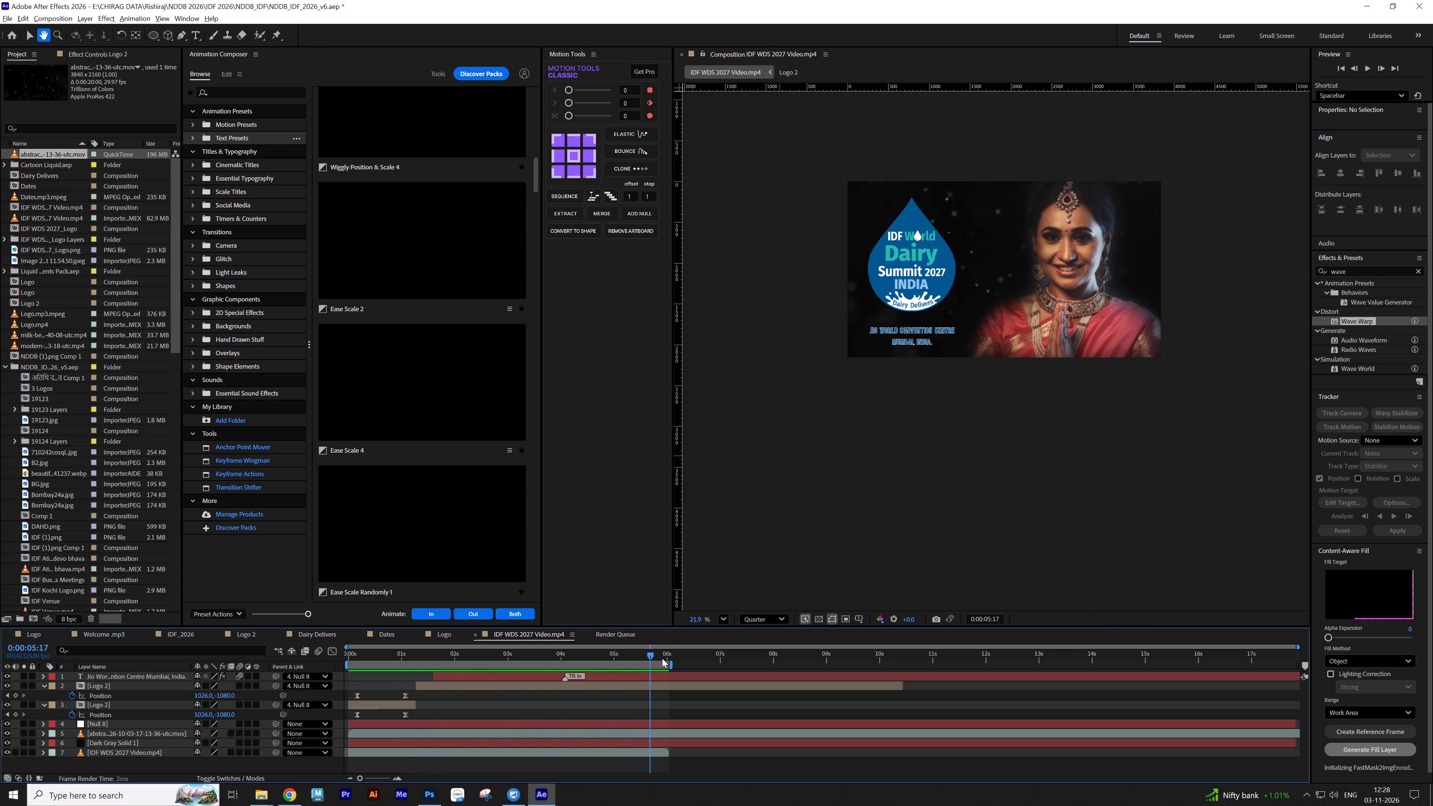
left_click_drag(662, 655, 340, 669)
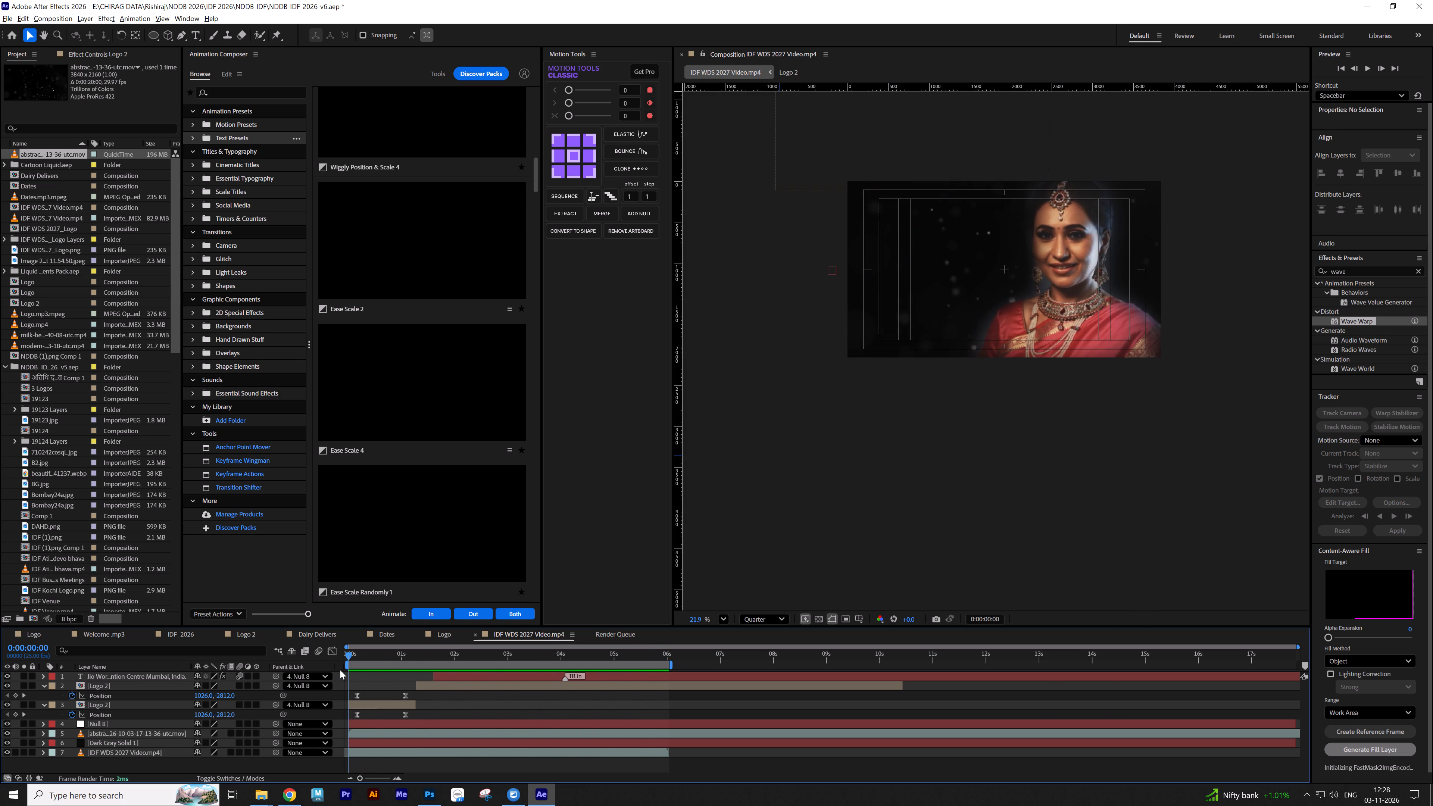
key("ctrl+z")
key("ctrl+z")
key("ctrl+z")
key("ctrl+z")
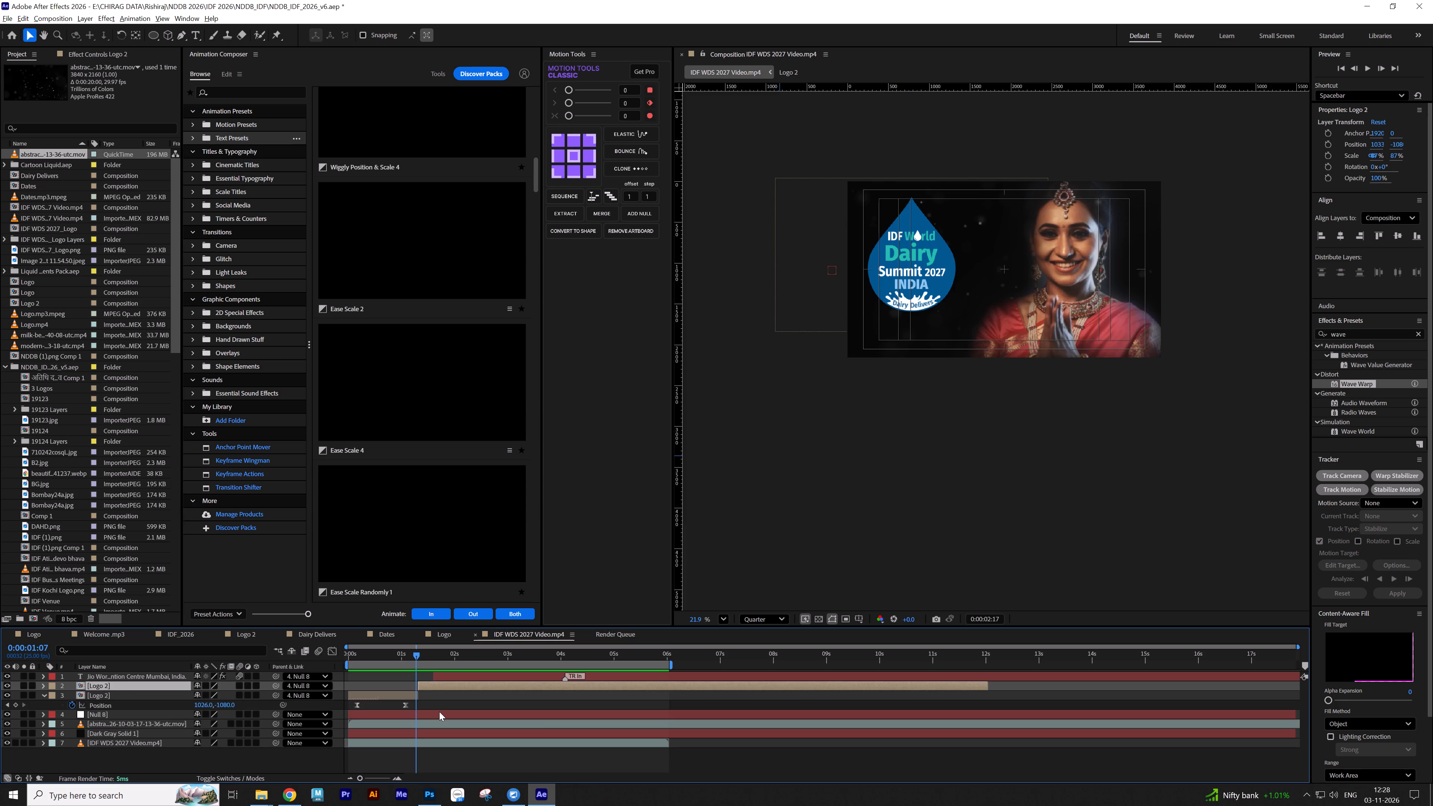
Undo the last layer reordering, place the abstract particle footage above Dark Gray Solid 1, and move both below the two Logo 2 segments.
key("ctrl+z")
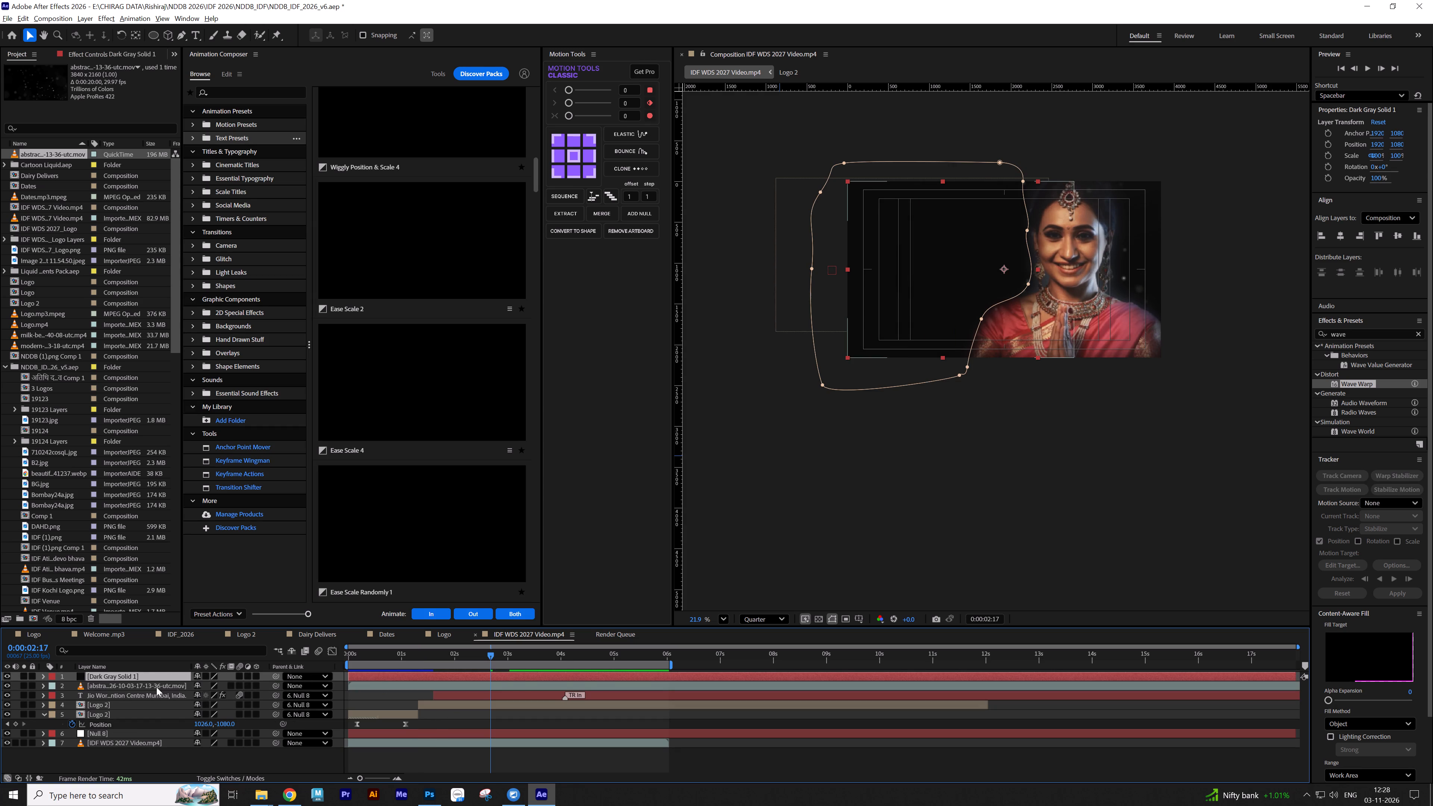
left_click_drag(137, 674, 139, 695)
left_click(139, 677, "ctrl")
left_click_drag(139, 687, 139, 691)
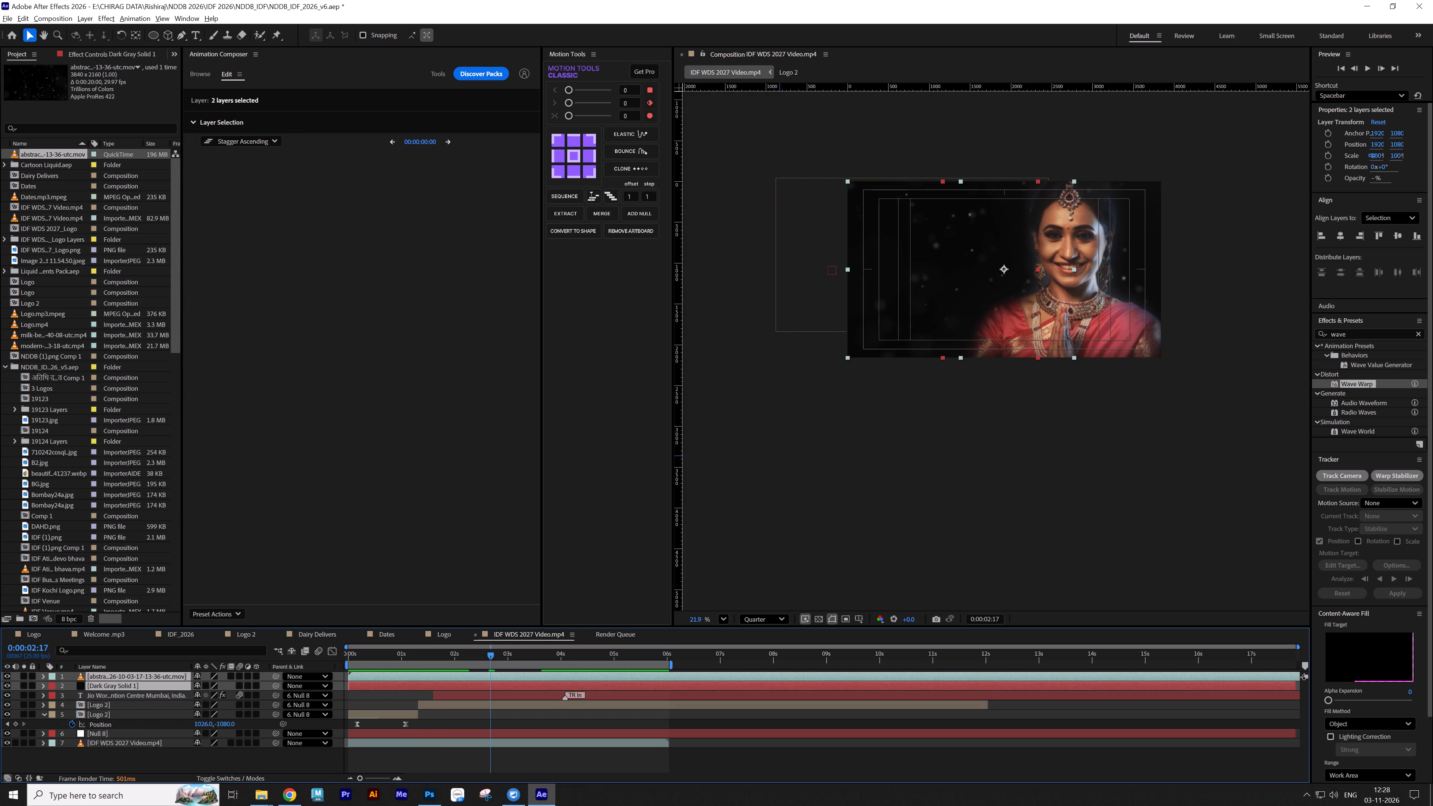
left_click_drag(139, 691, 141, 720)
left_click(477, 691)
Examine the keyframed and modified properties of both Logo 2 segments.
left_click(456, 684)
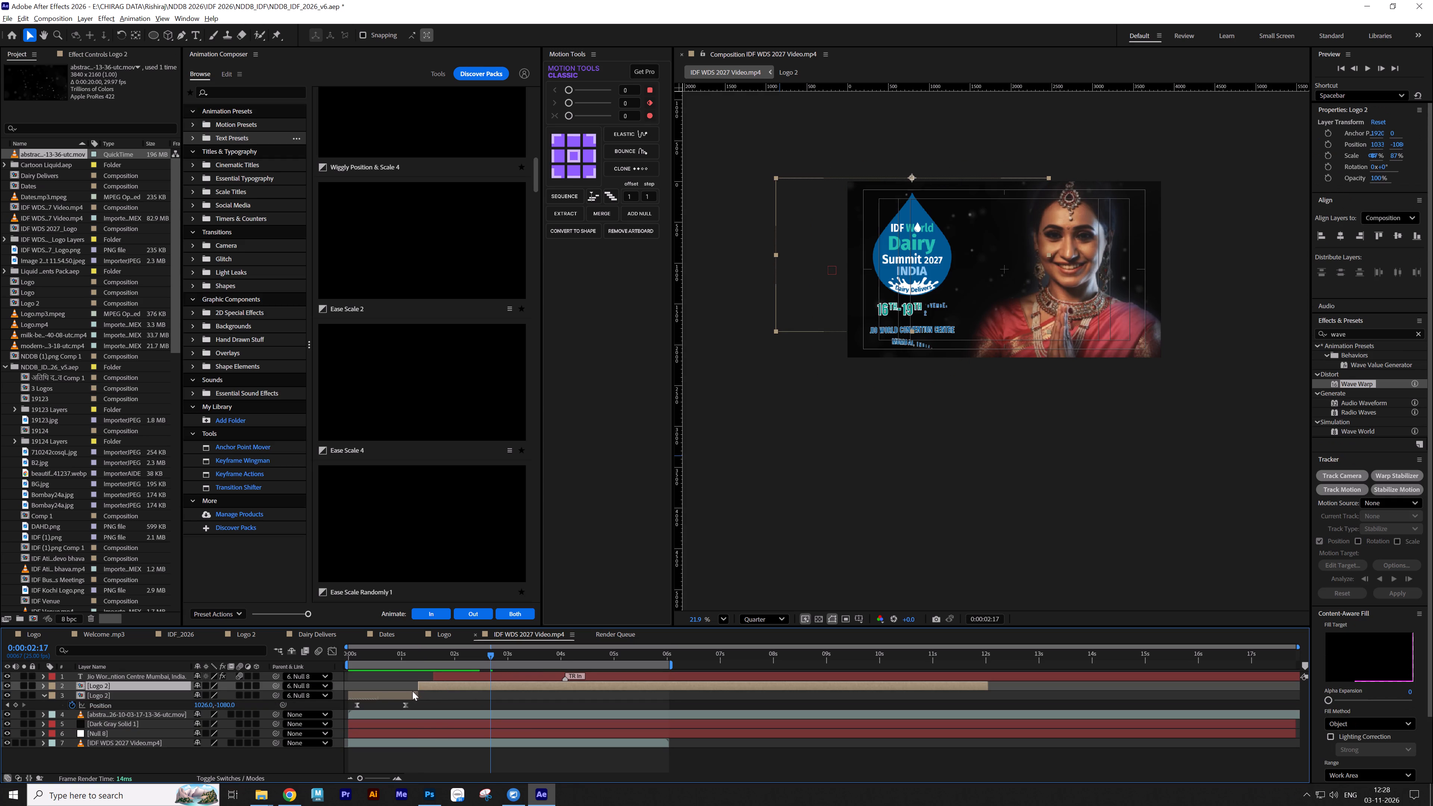
left_click(396, 696, "ctrl")
key("u")
left_click(396, 692)
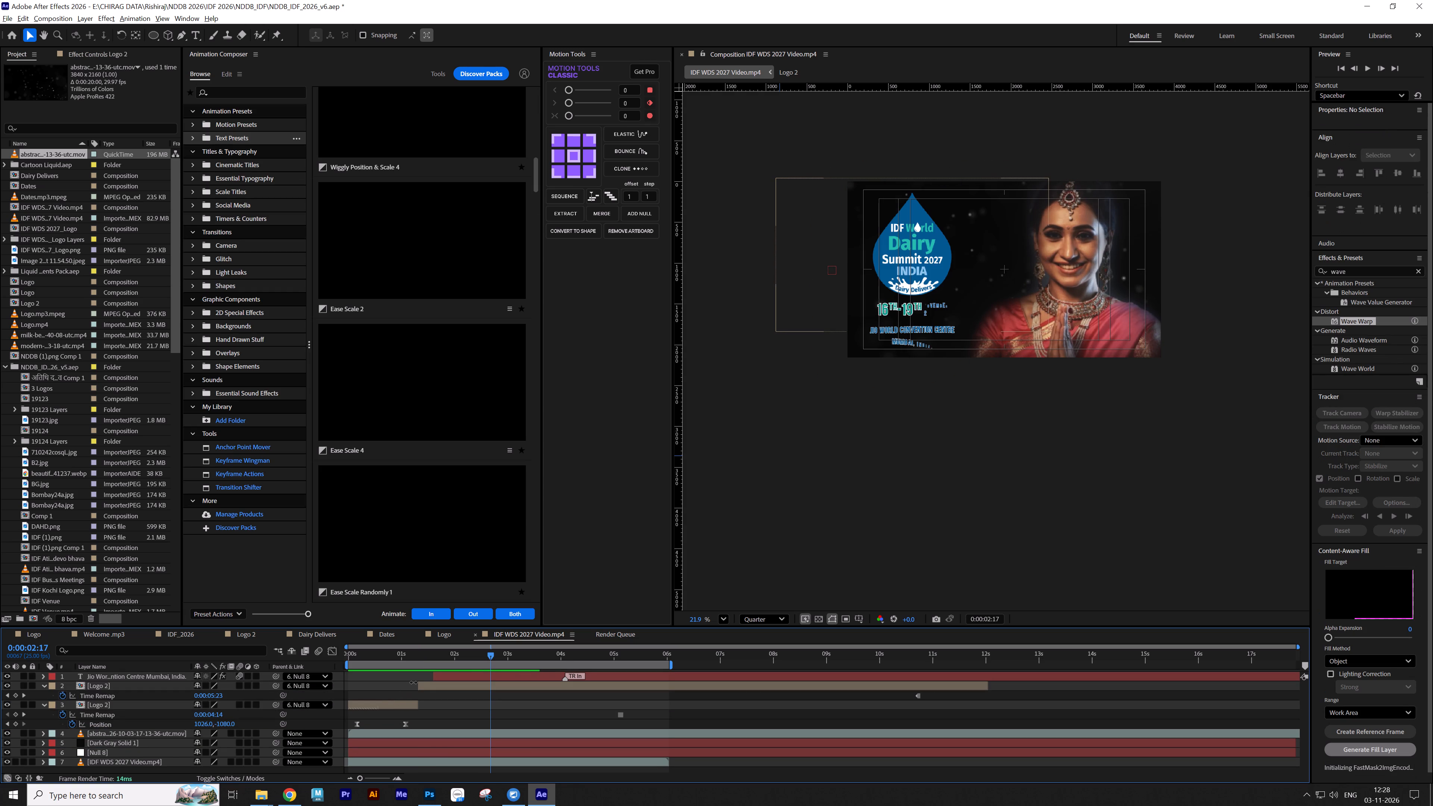
left_click(446, 684)
key("u")
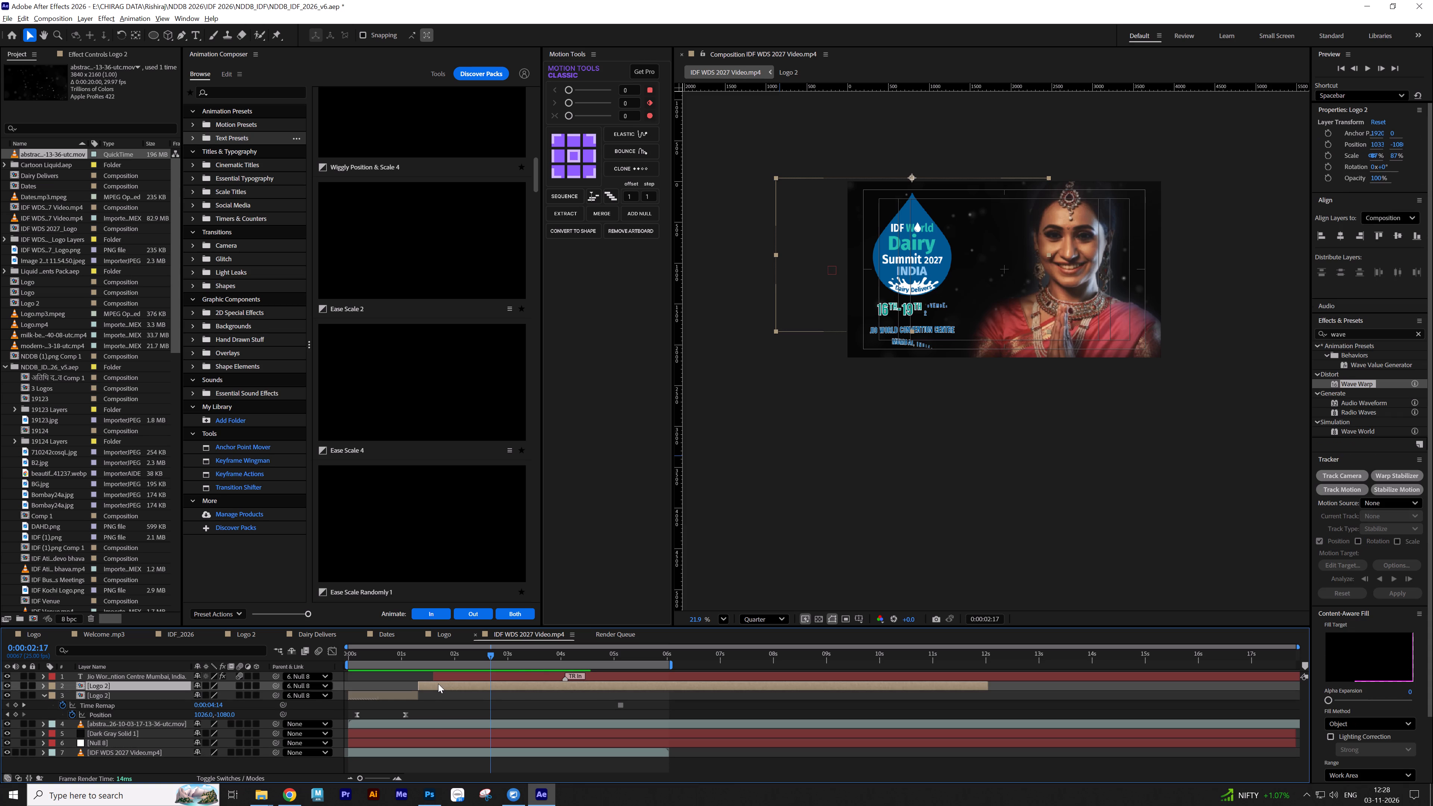
key("u")
type("uu")
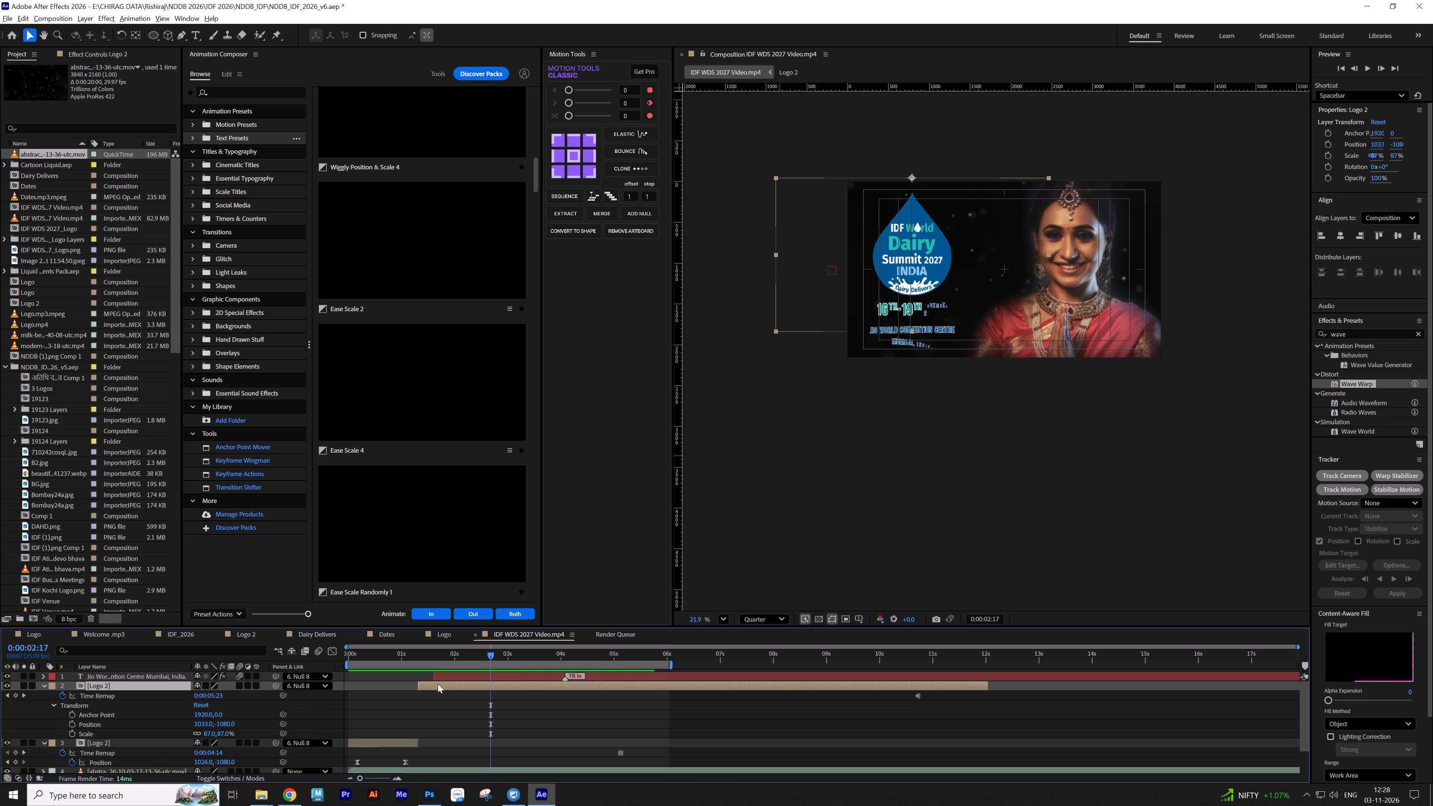
key("u")
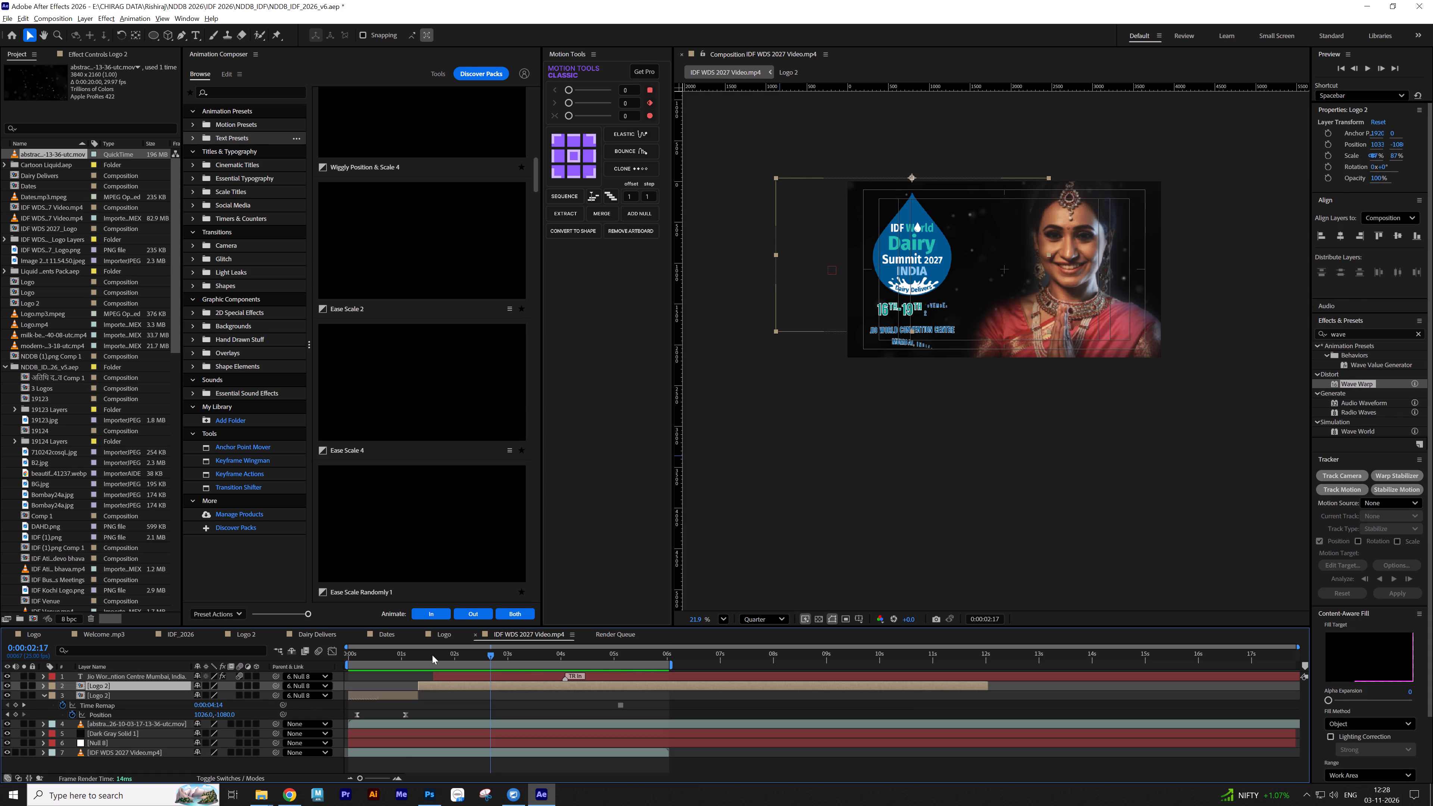
At 0:00:01:08, show both Logo 2 segments' Position properties and set the second segment's X position to 1026 to match the first.
left_click_drag(427, 654, 416, 659)
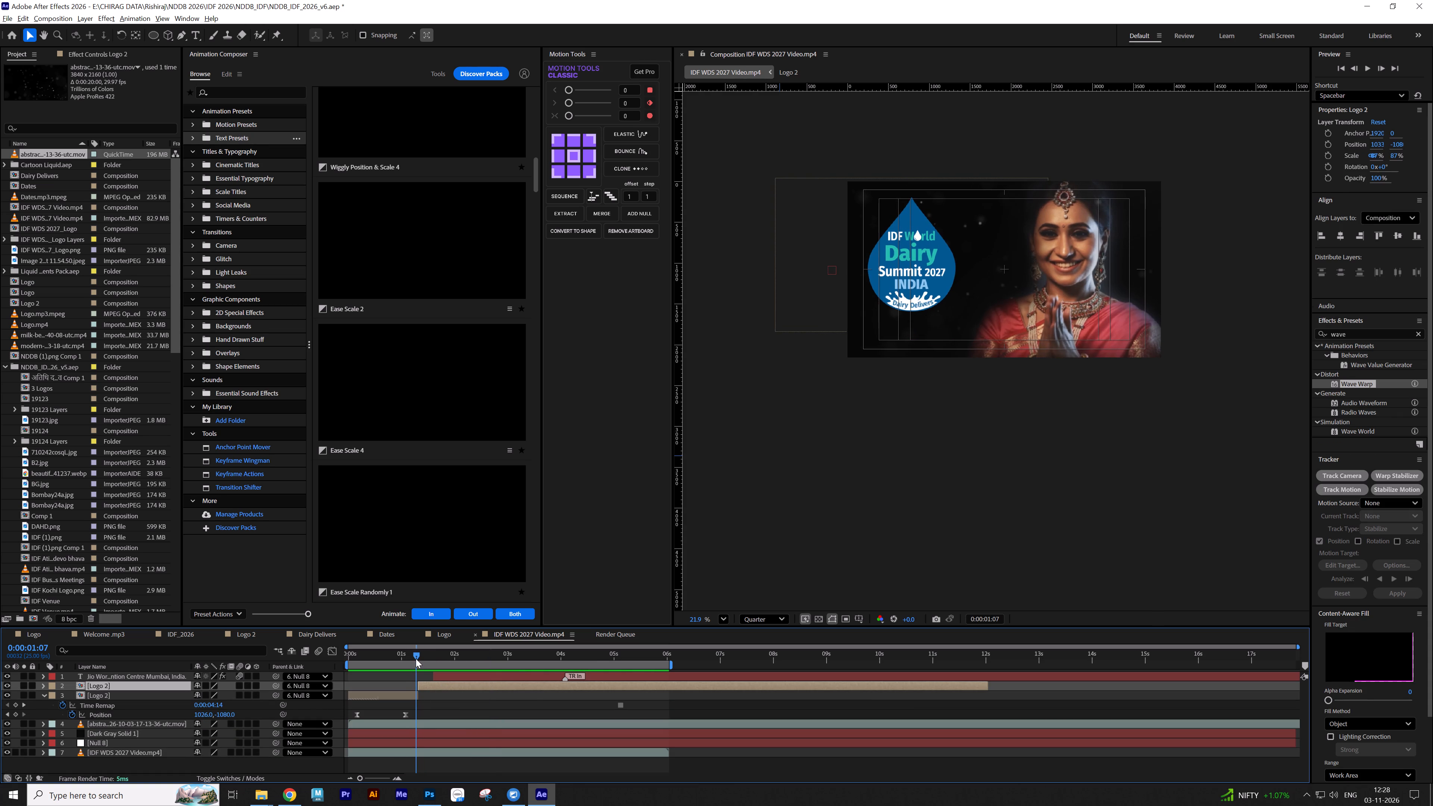
left_click_drag(416, 659, 418, 658)
left_click(441, 701)
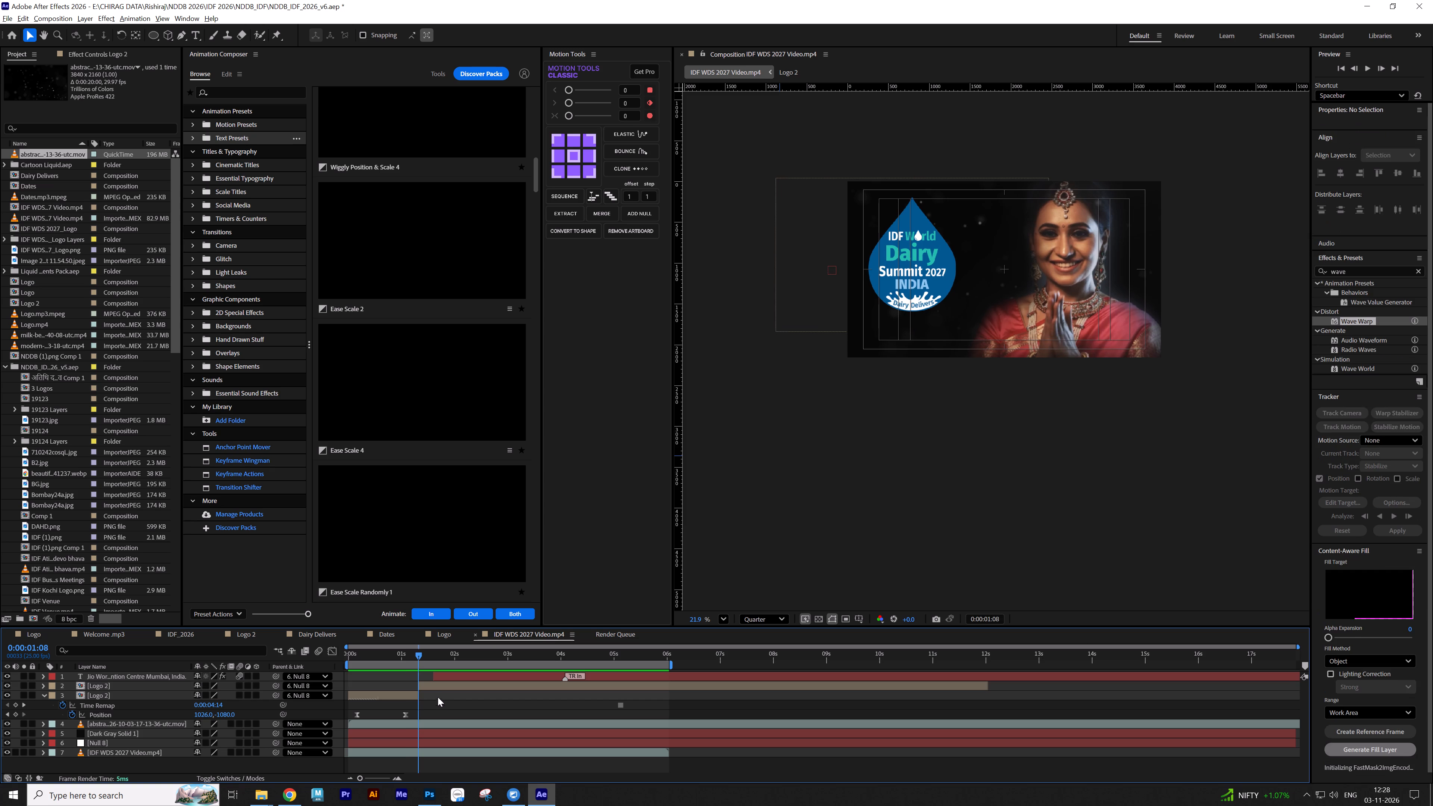
left_click(433, 687)
left_click(396, 697, "ctrl")
key("u")
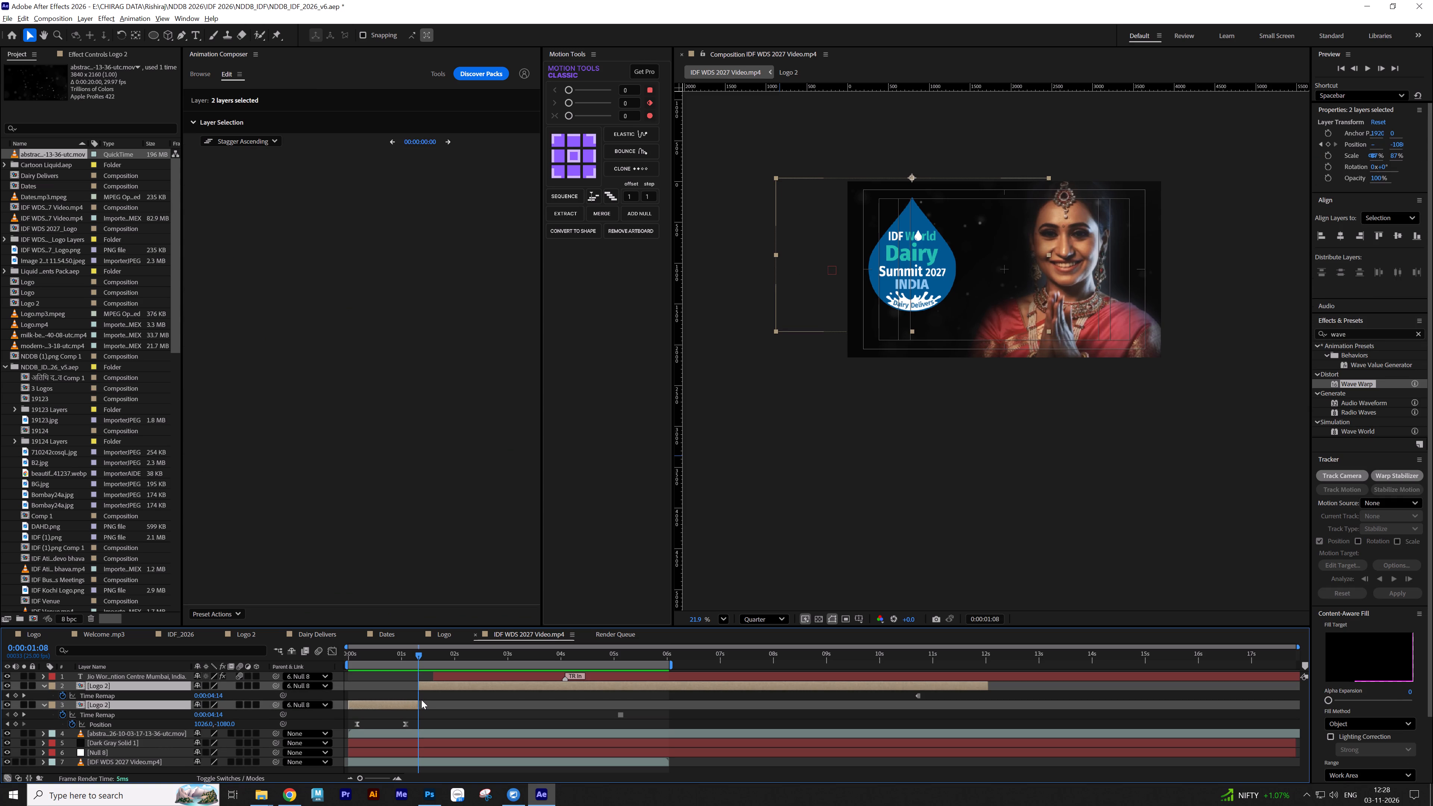
key("p")
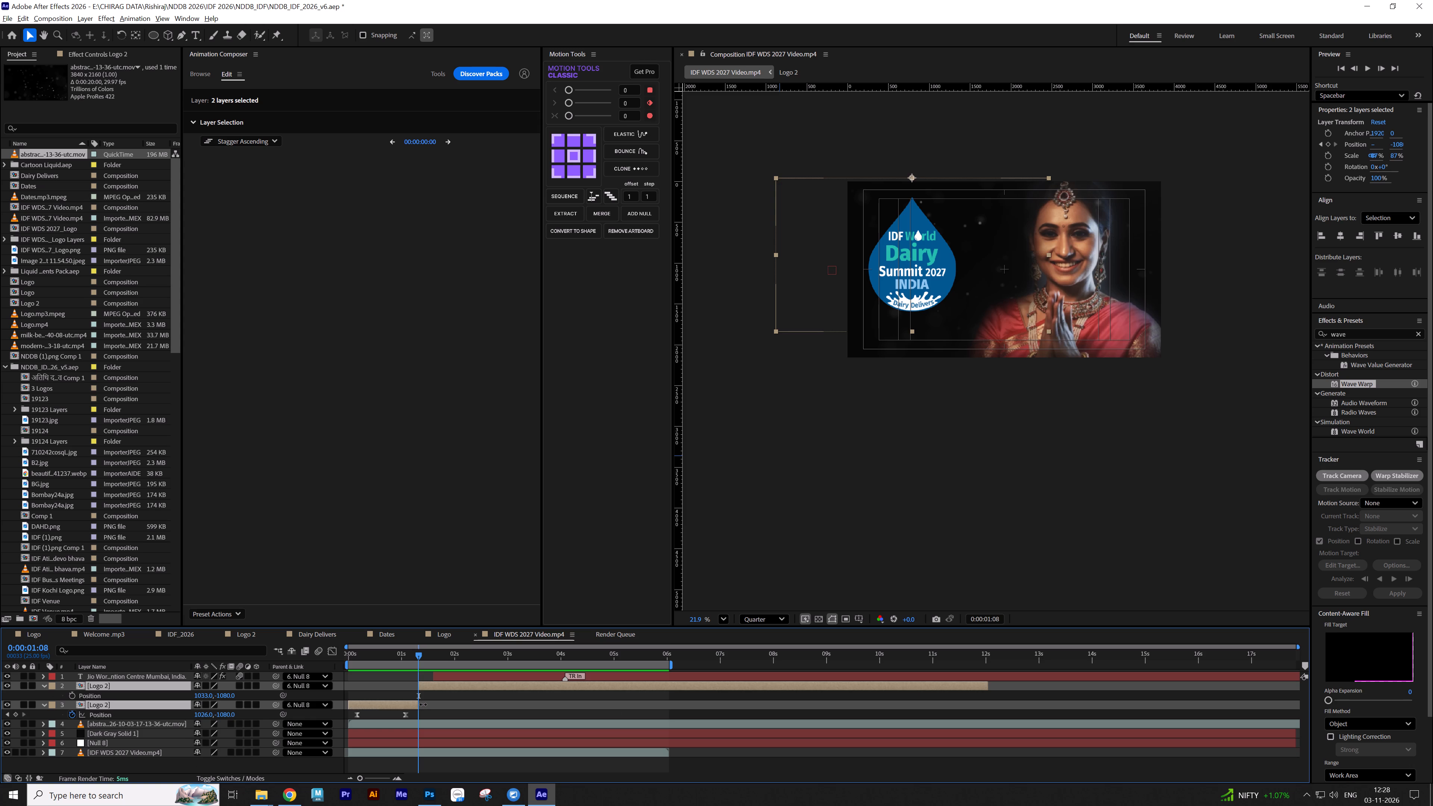
left_click(444, 706)
left_click(428, 687)
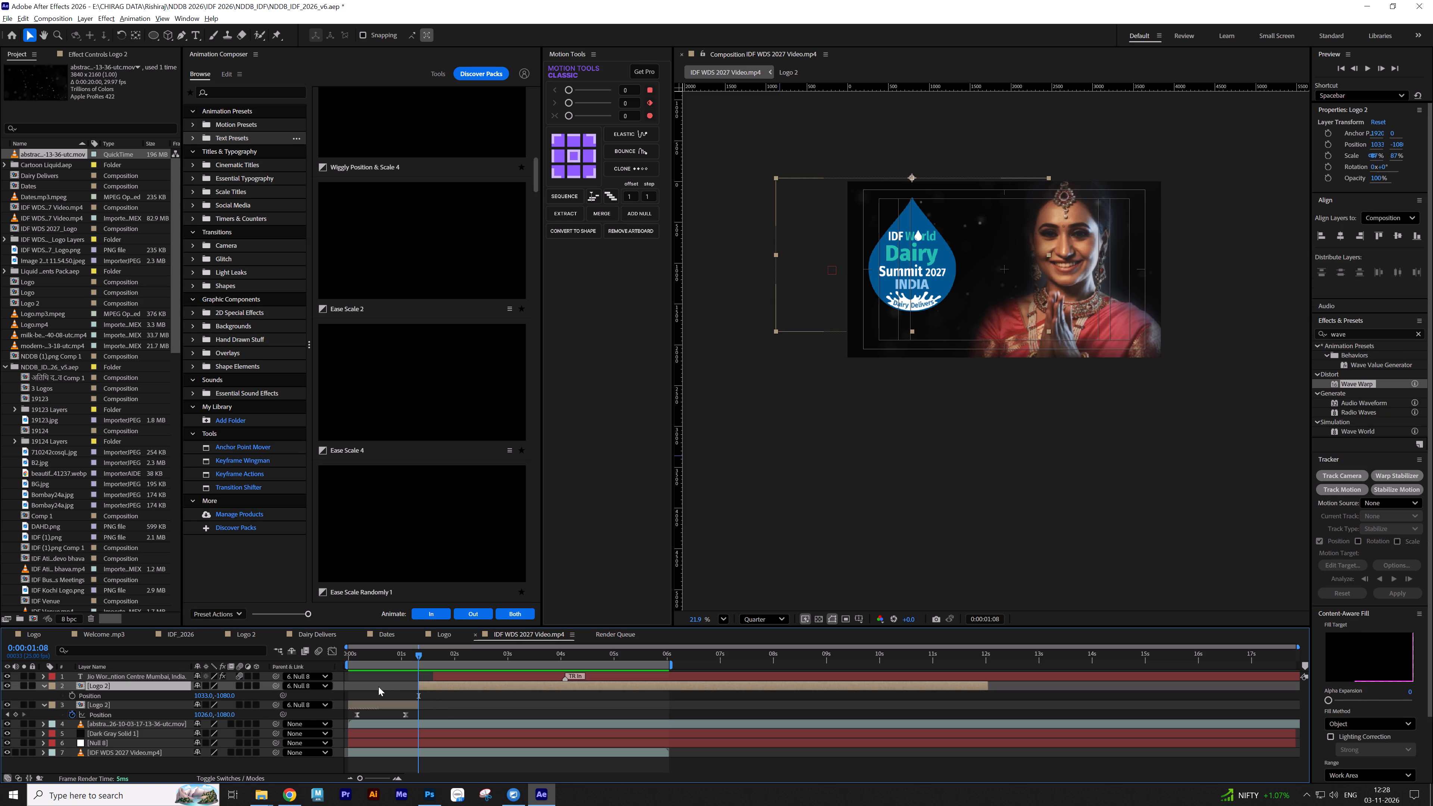
left_click(200, 695)
type("1026")
key("Return")
left_click(430, 701)
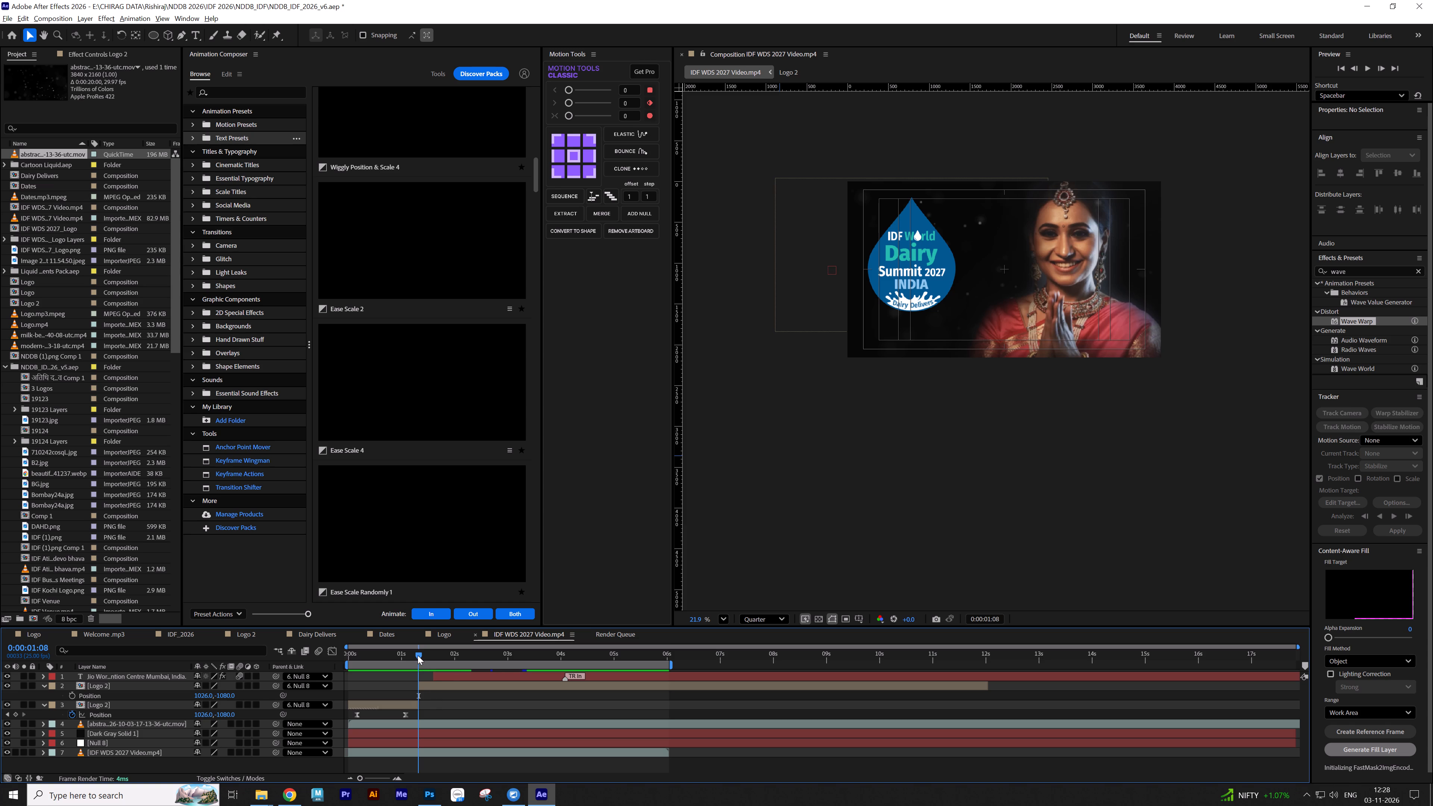
Preview the composition from the start and save the project.
left_click_drag(417, 655, 267, 664)
key("space")
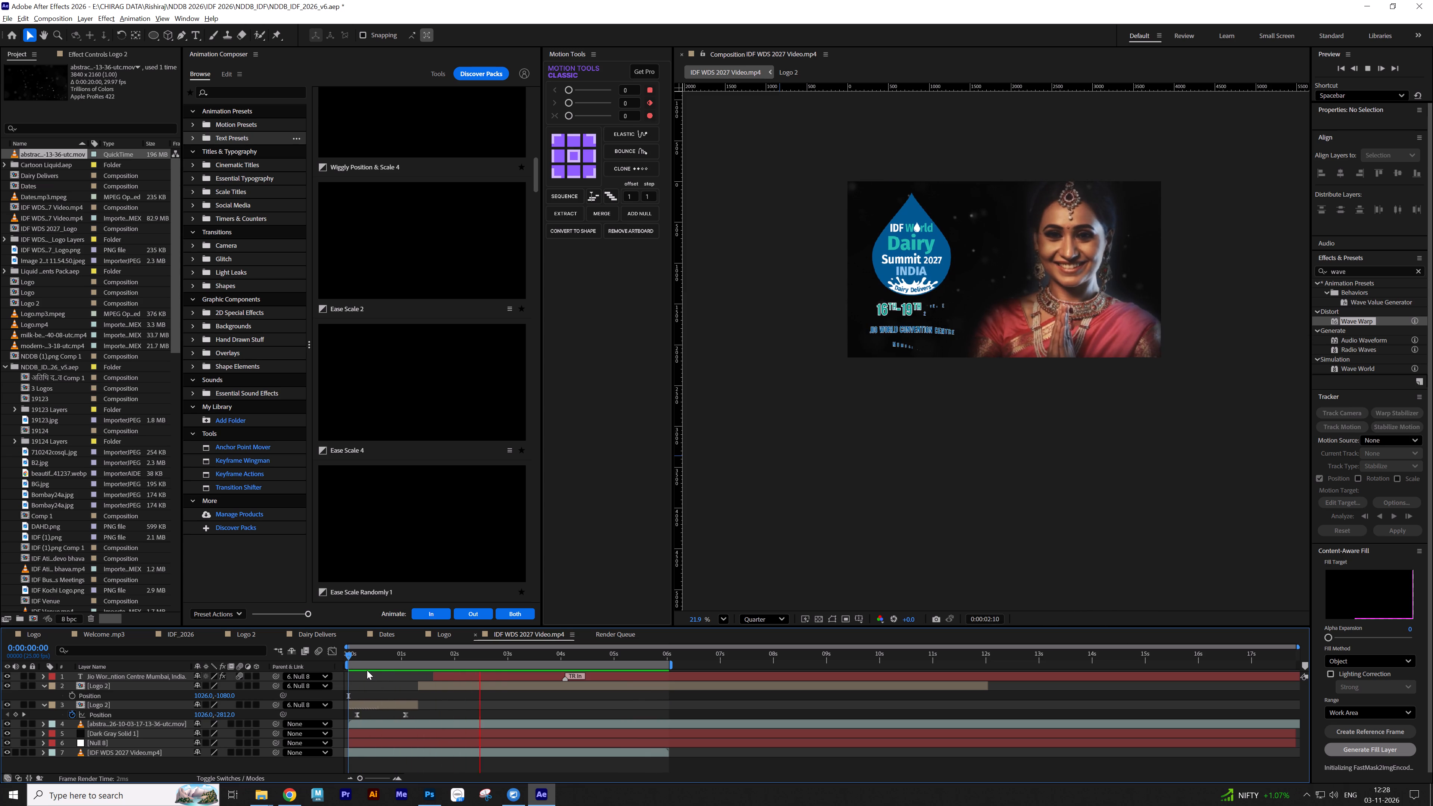
key("space")
key("ctrl+s")
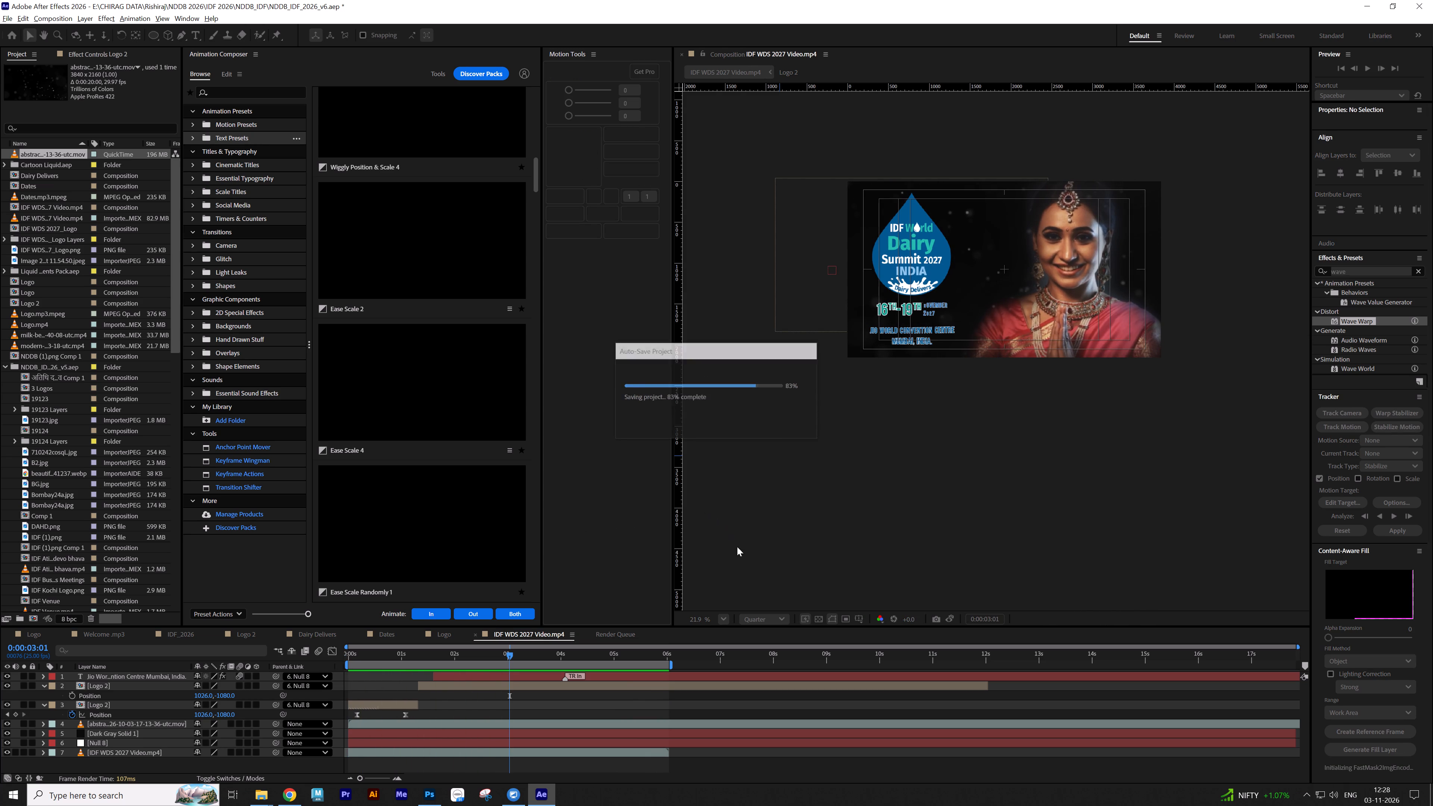
Set the composition preview to Full resolution and fit the frame to the viewer.
left_click(744, 616)
left_click(754, 652)
left_click(725, 619)
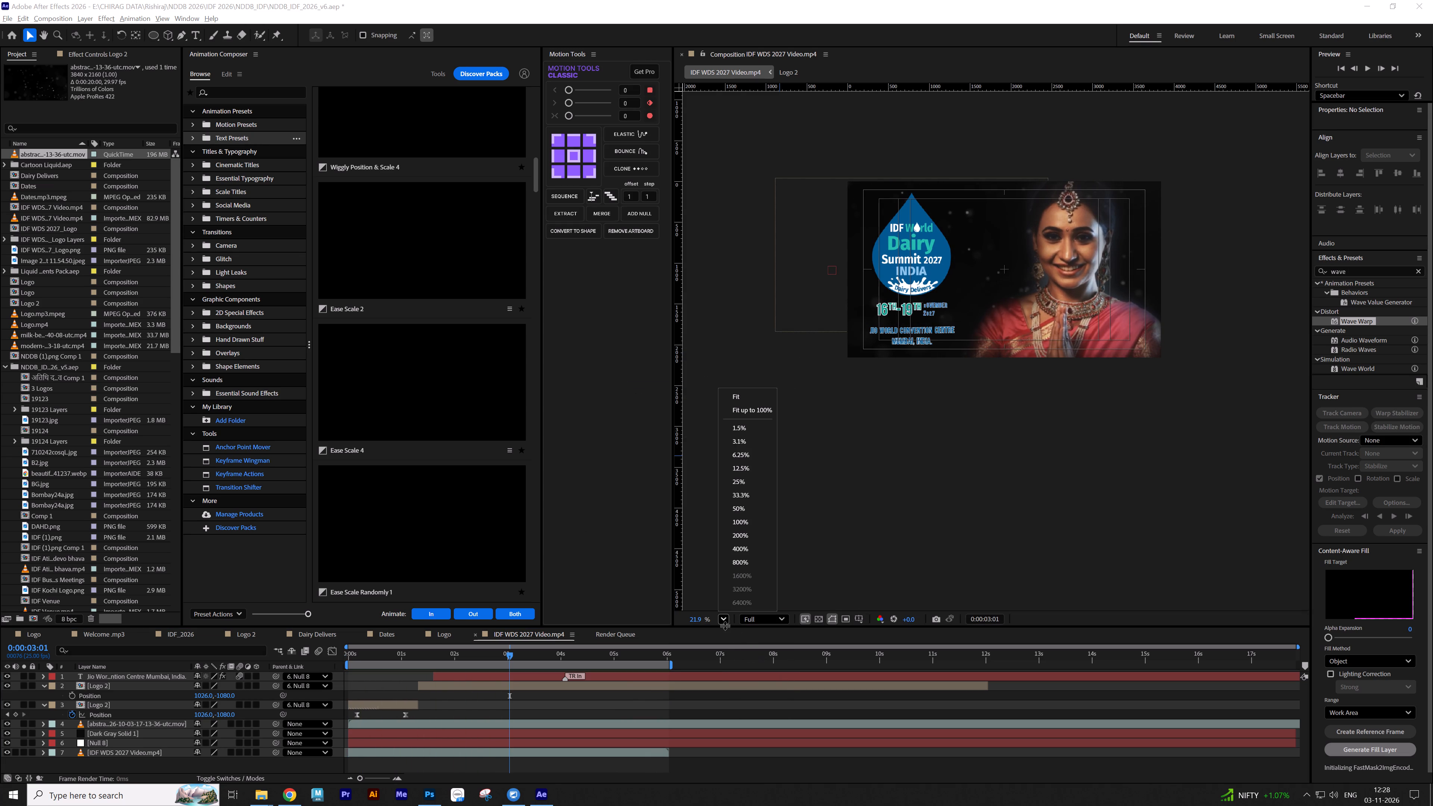
left_click(751, 395)
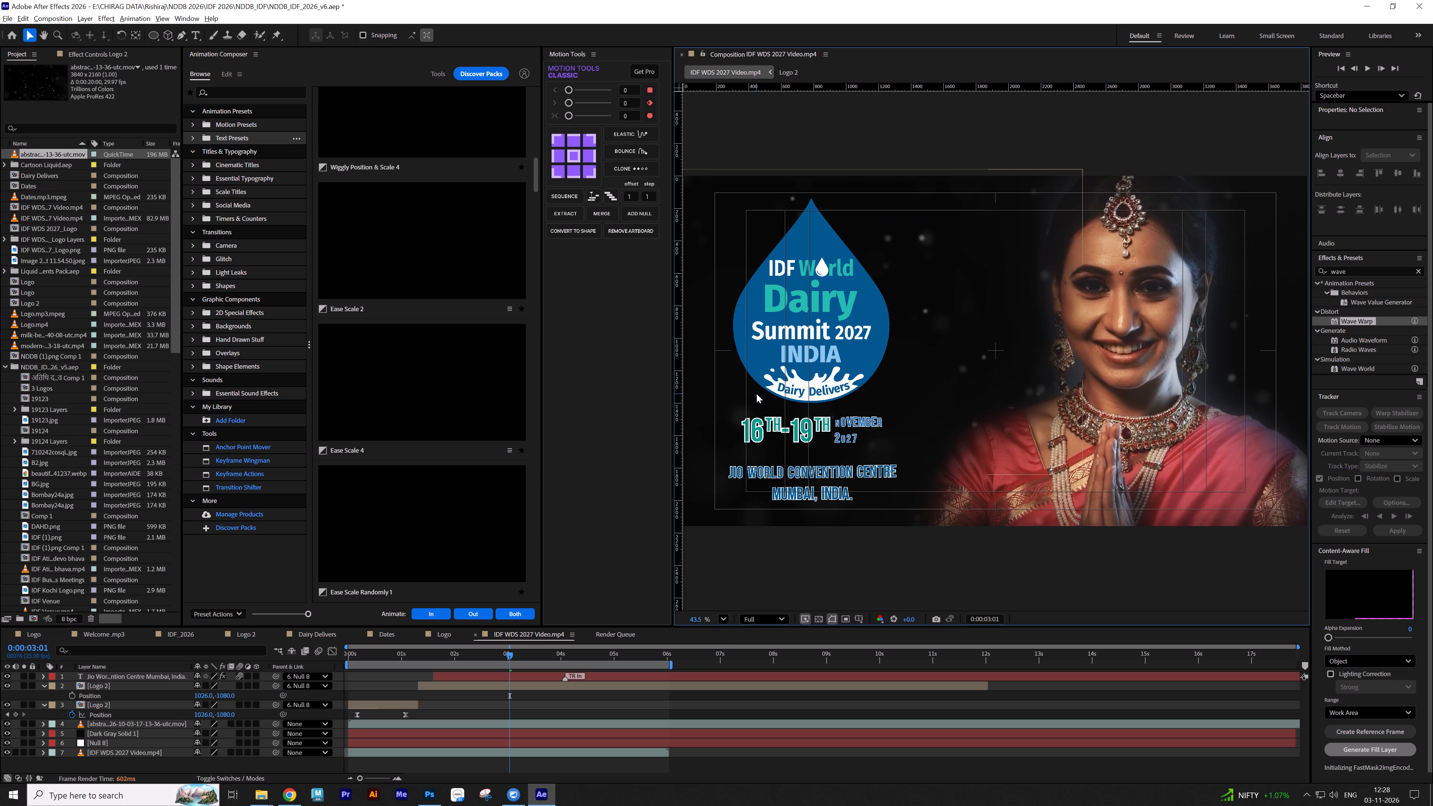
Nudge Null 8 about 60 px to the right, moving the logo and venue text with it, and save the project.
left_click(464, 678)
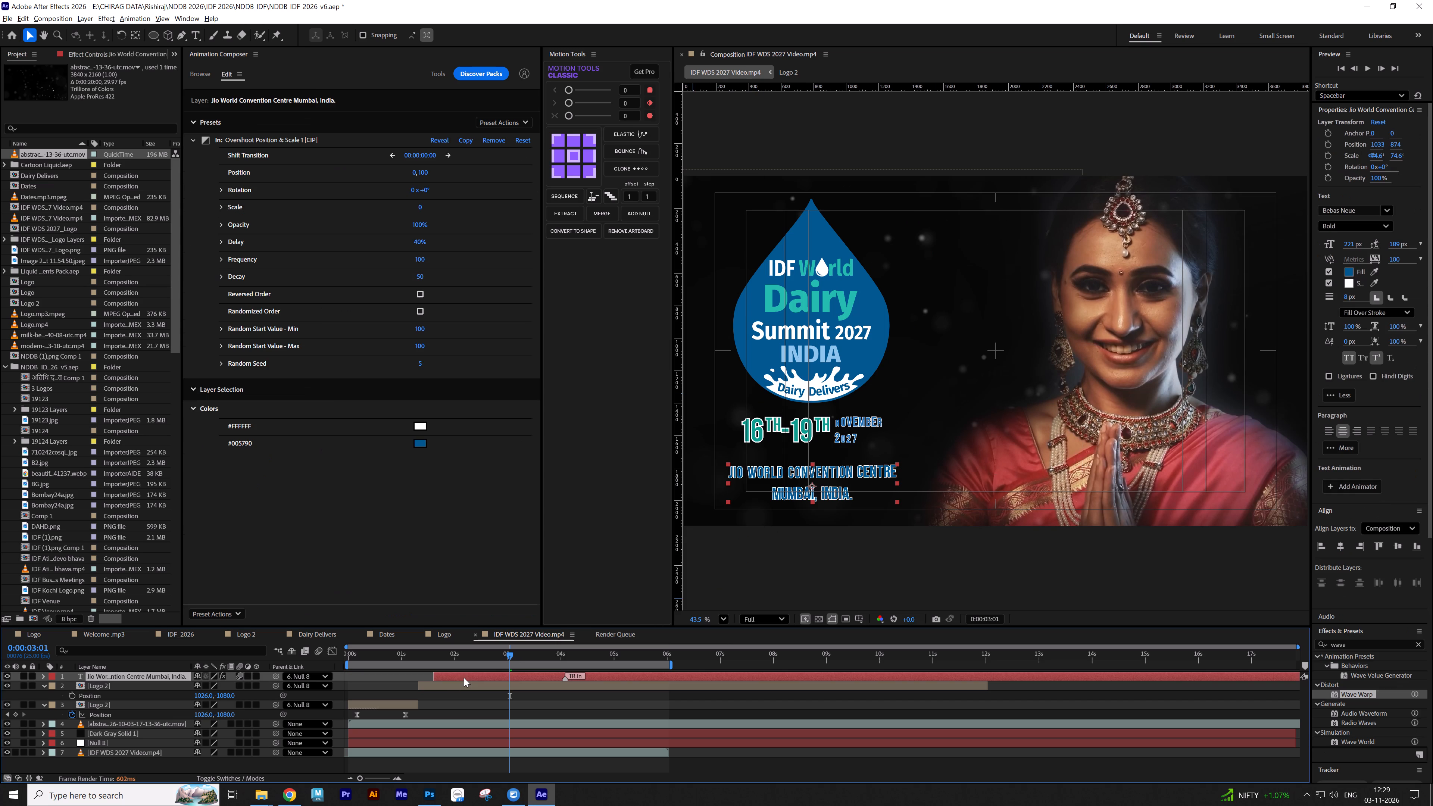
left_click(459, 732)
left_click(456, 747)
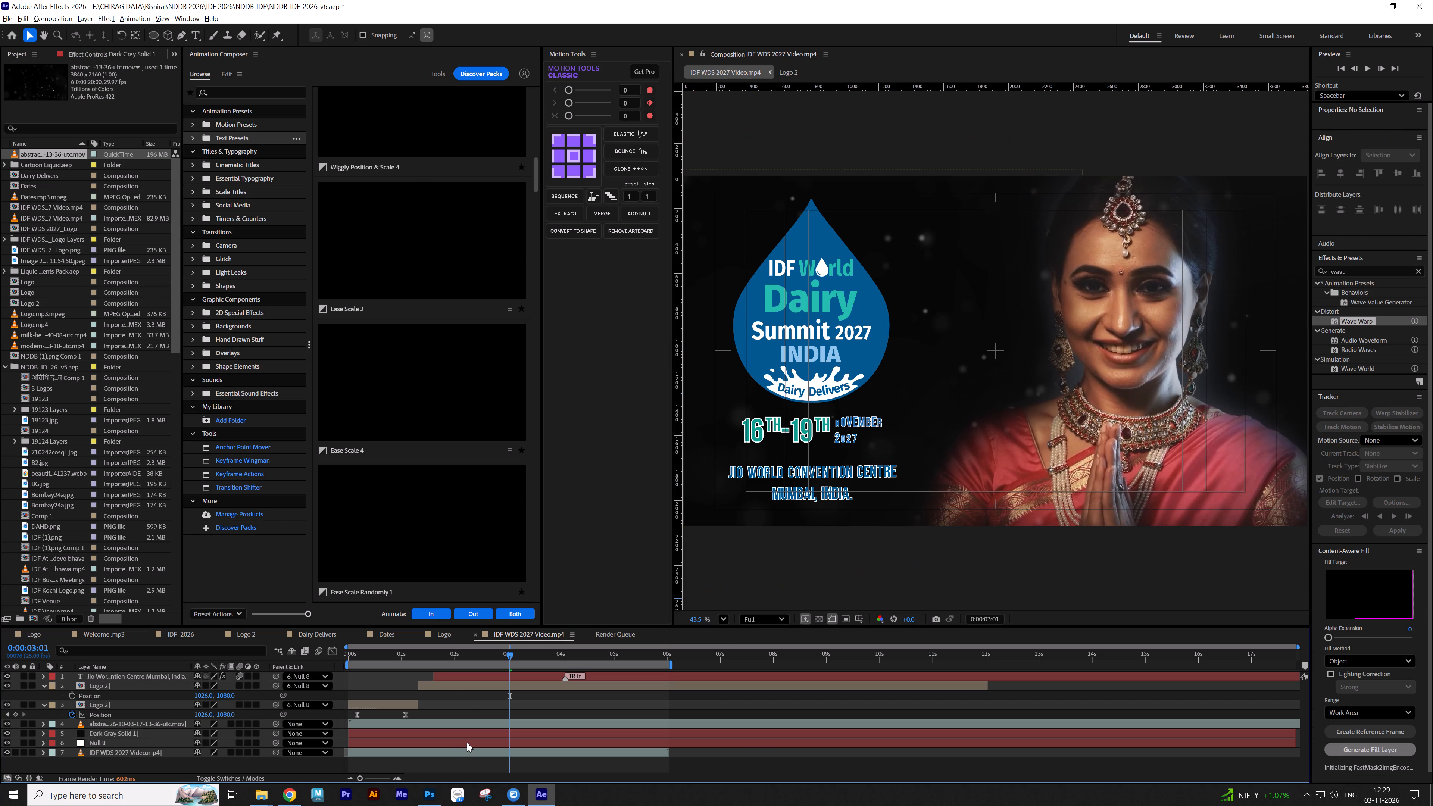
left_click(467, 743)
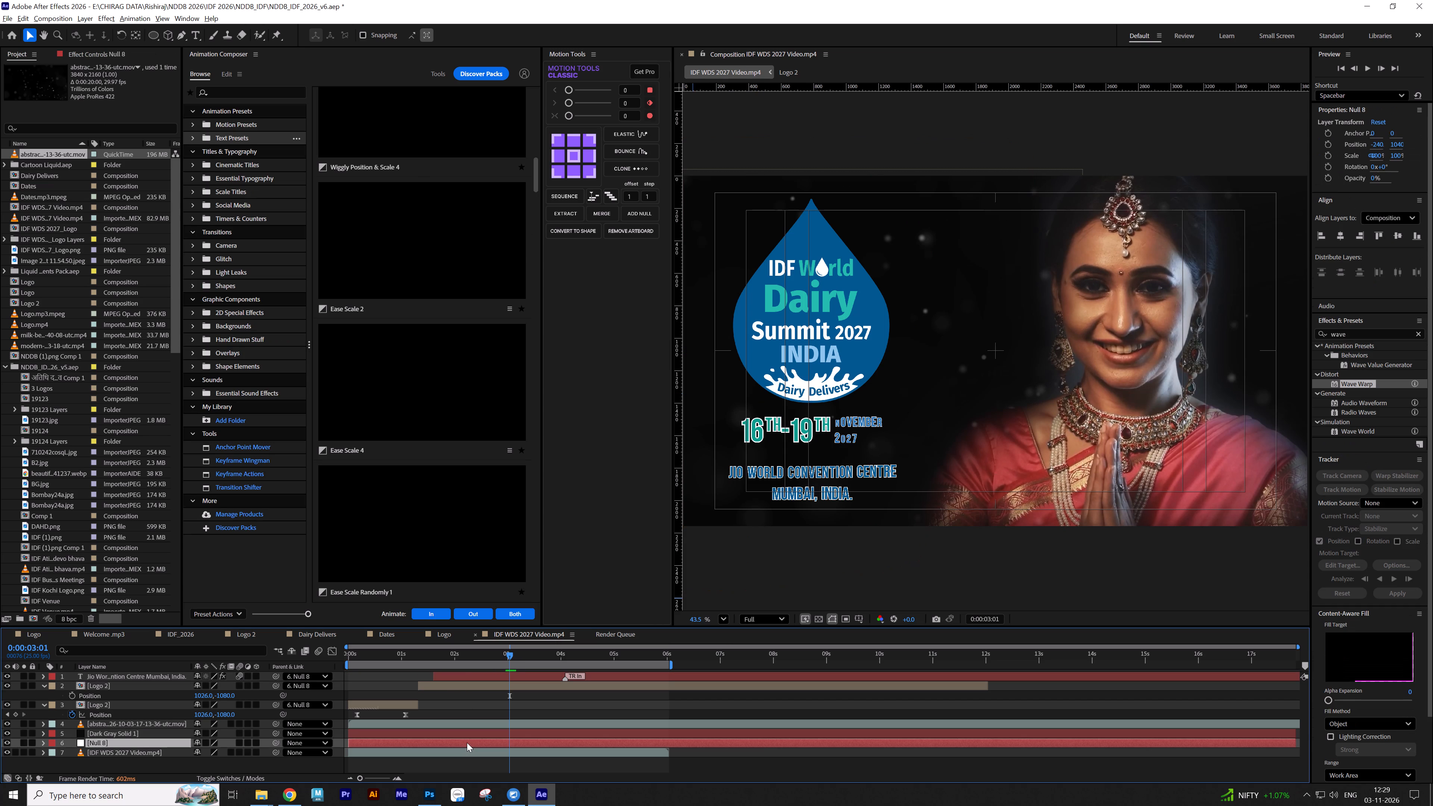
key("shift+Right")
key("shift+Right")
key("shift+Right")
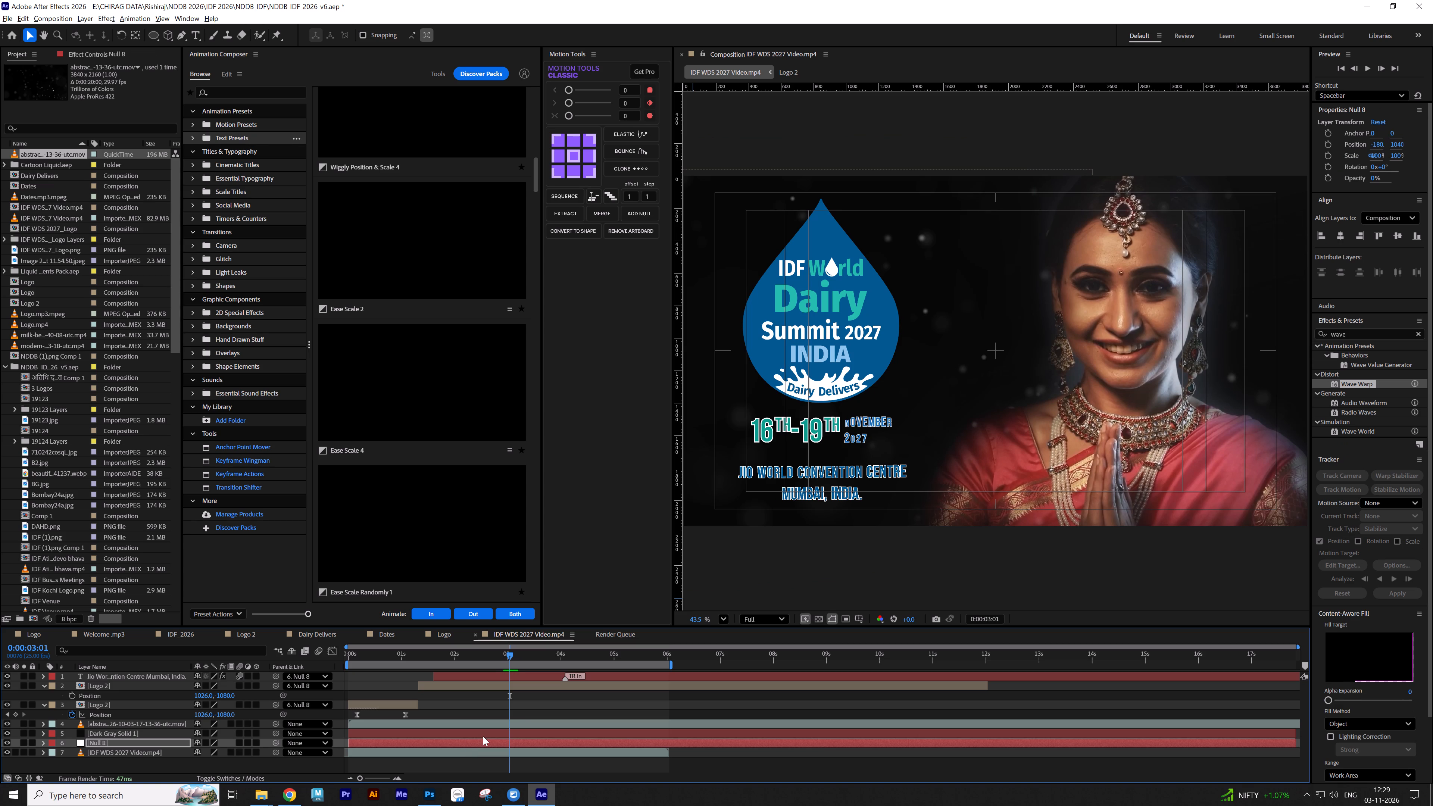
key("ctrl+s")
At 0:00:05:03, set the venue text's leading to 157 px and move the text up to a Y position of about 834.
left_click(550, 659)
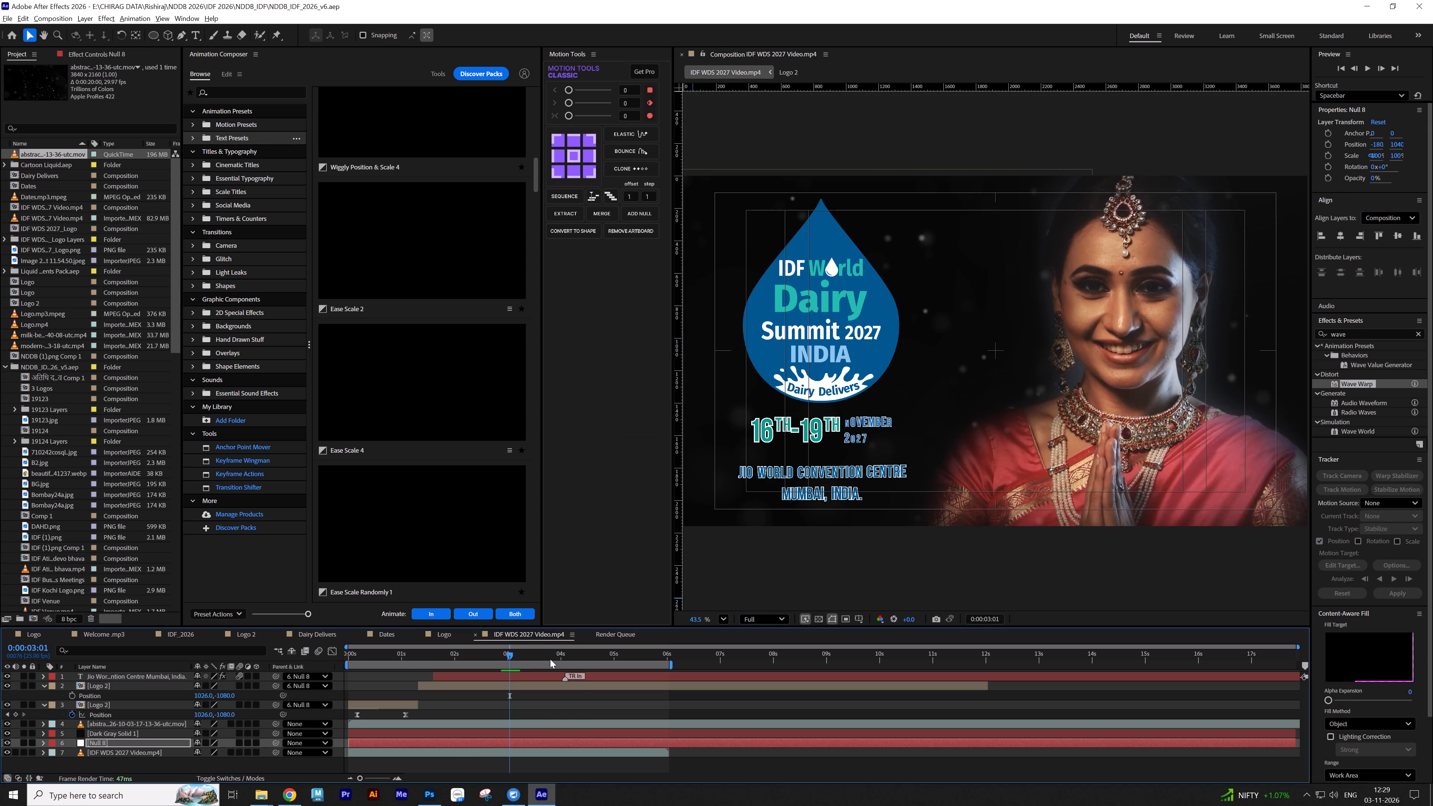
left_click(587, 658)
left_click(619, 655)
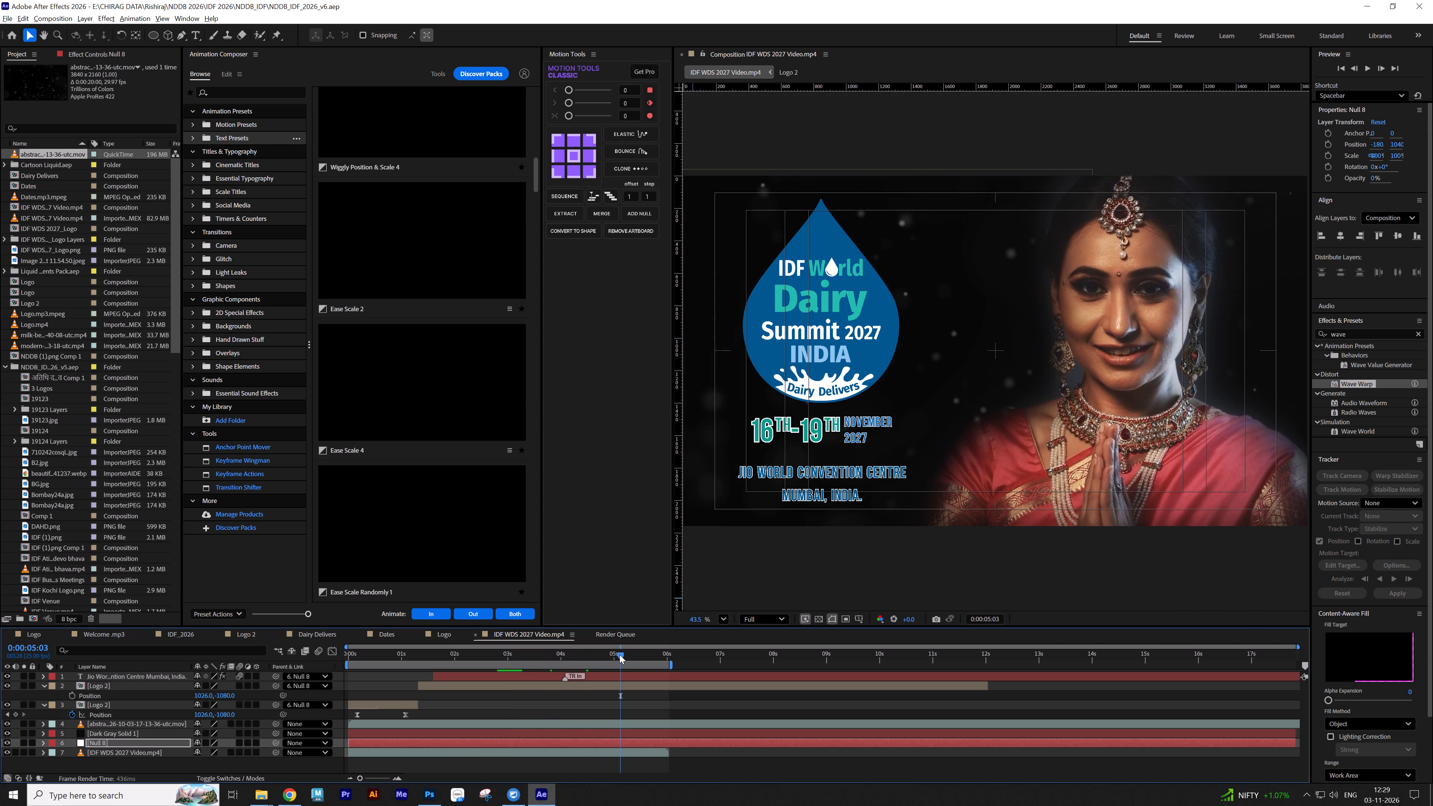
left_click(622, 678)
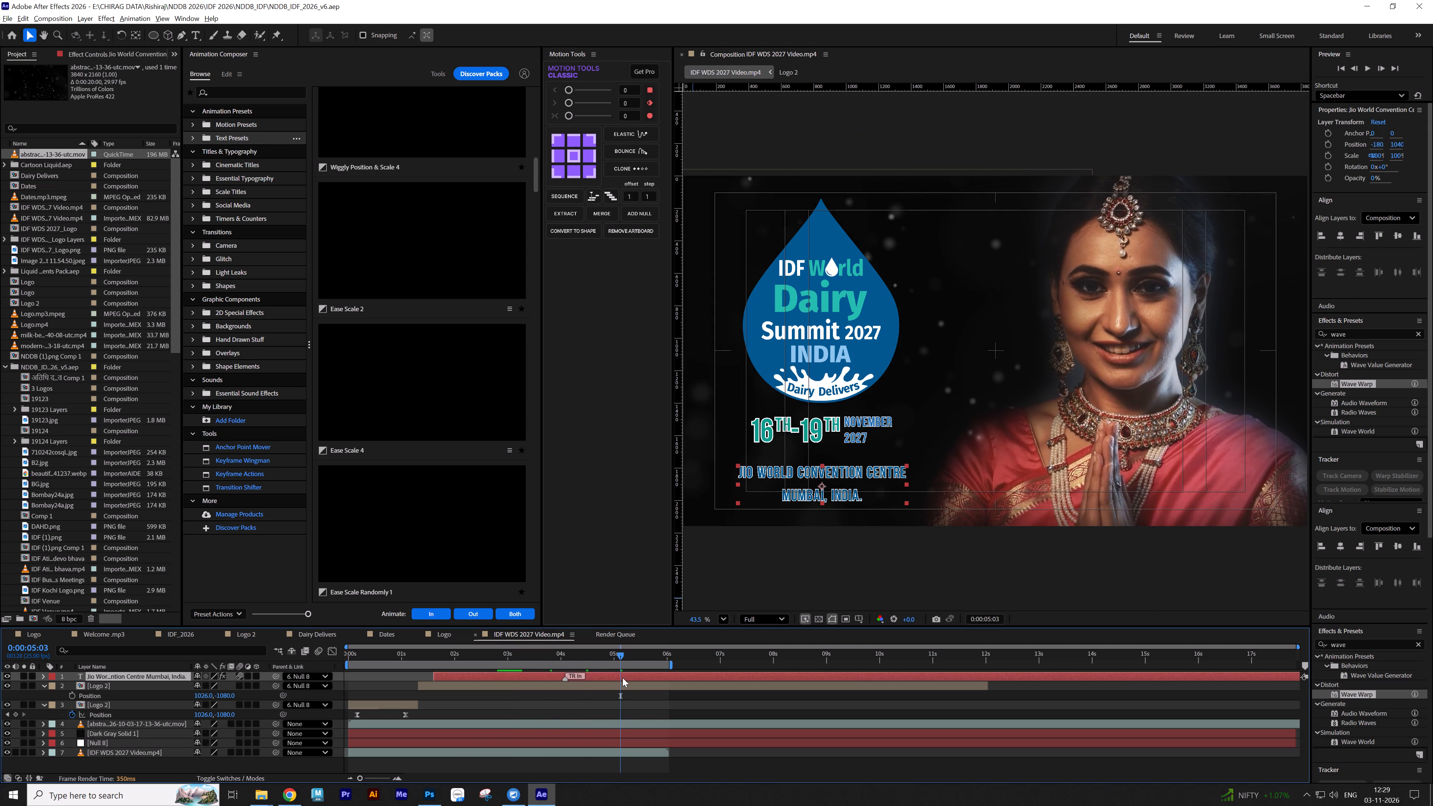
left_click_drag(1399, 246, 1392, 247)
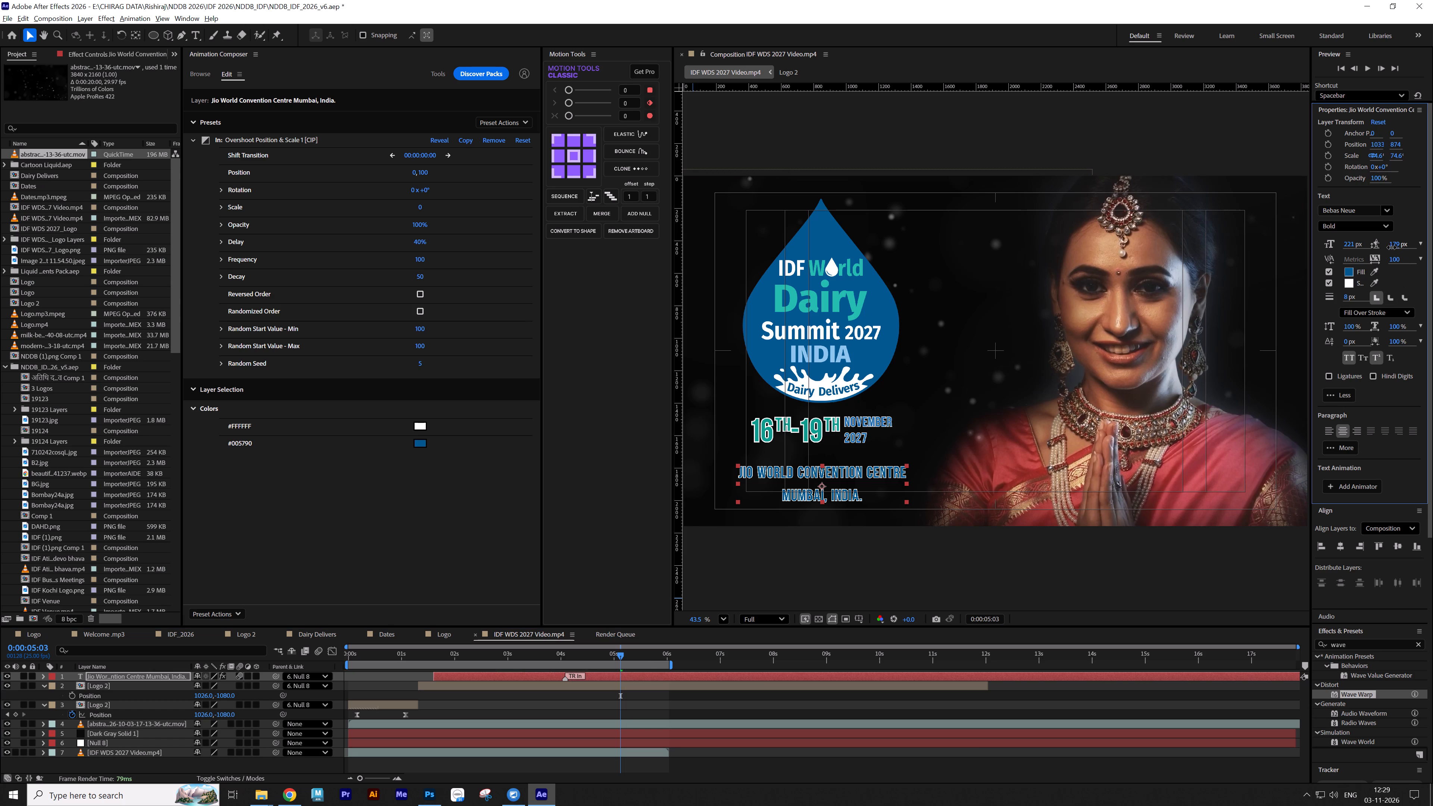
left_click_drag(1392, 247, 1383, 250)
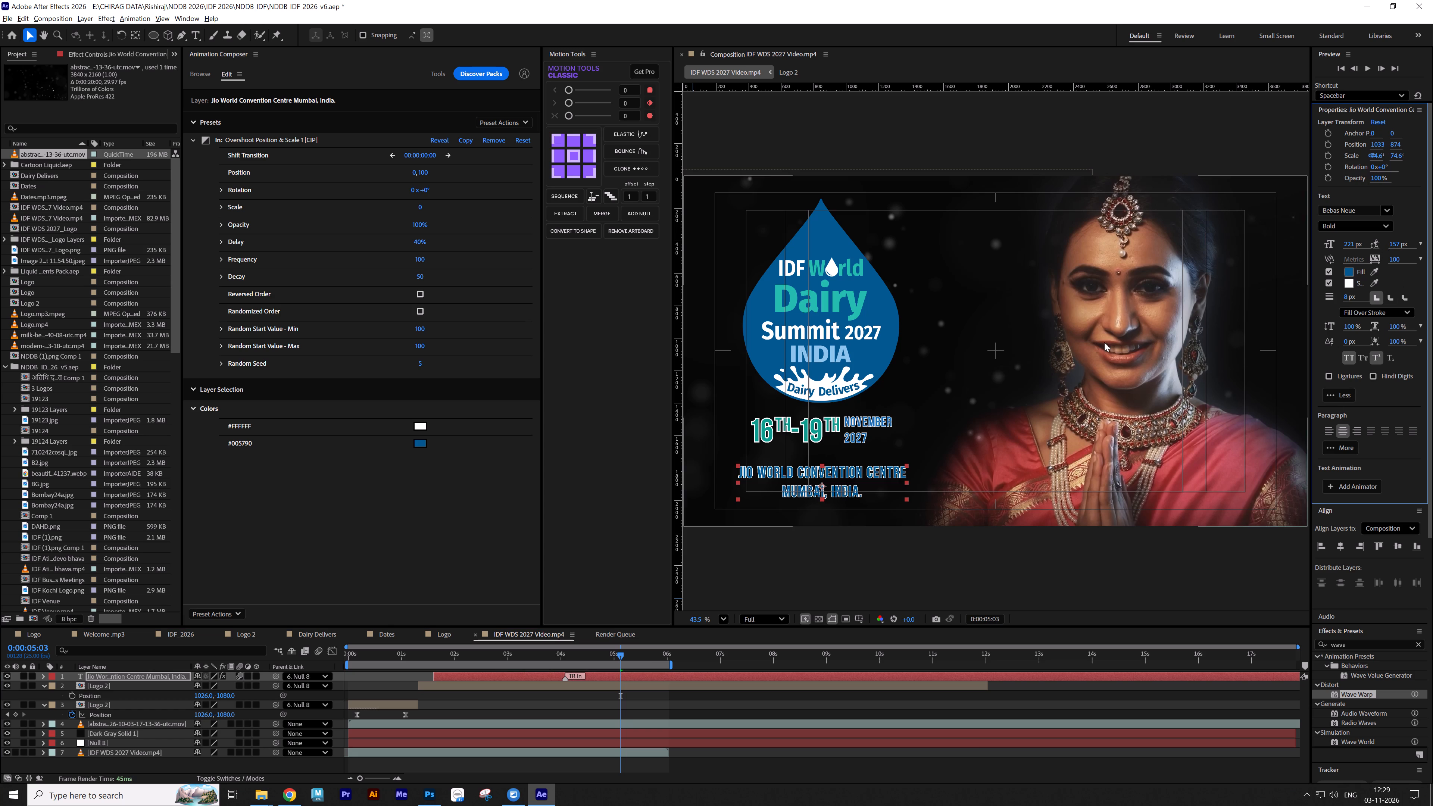
left_click_drag(817, 482, 815, 474)
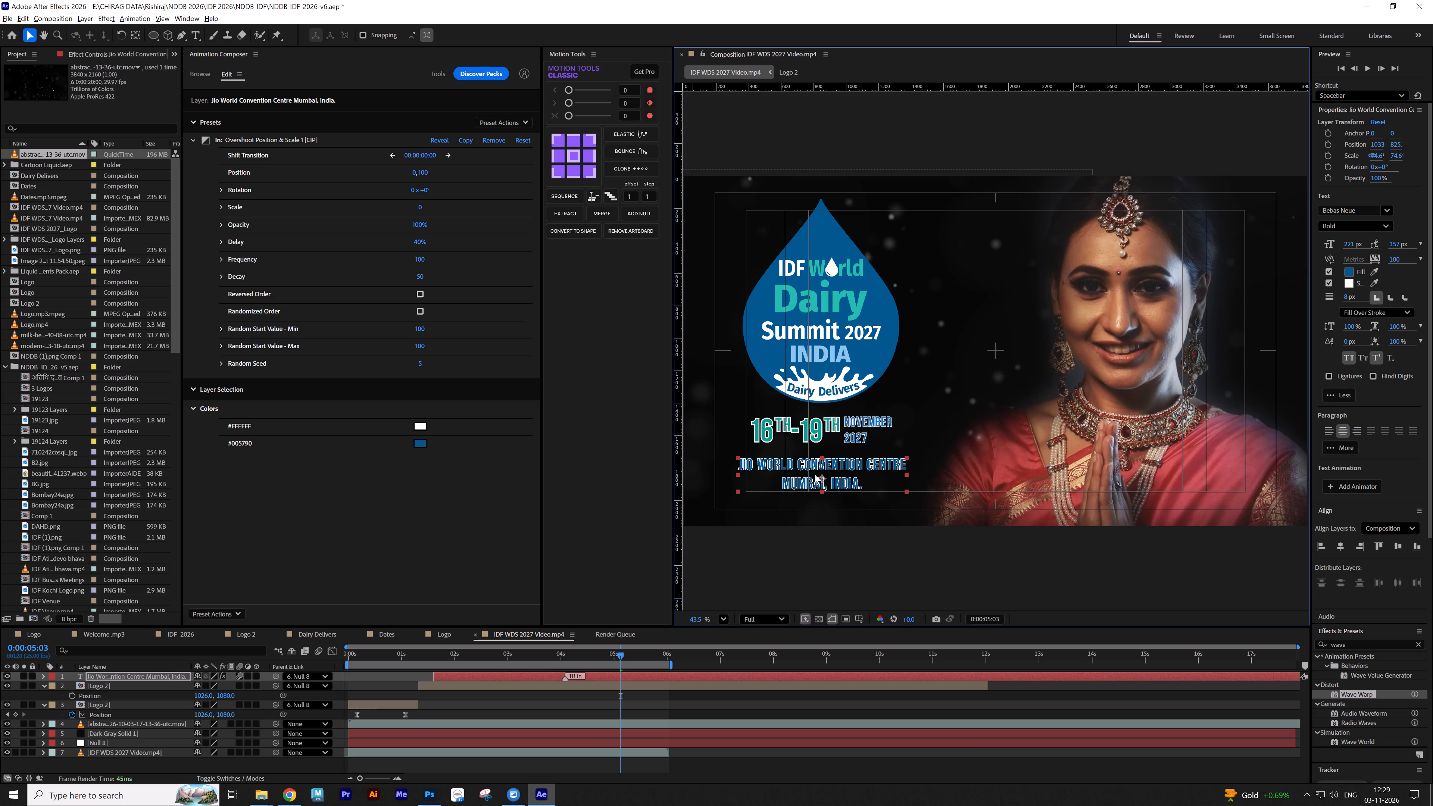
left_click_drag(815, 474, 813, 476)
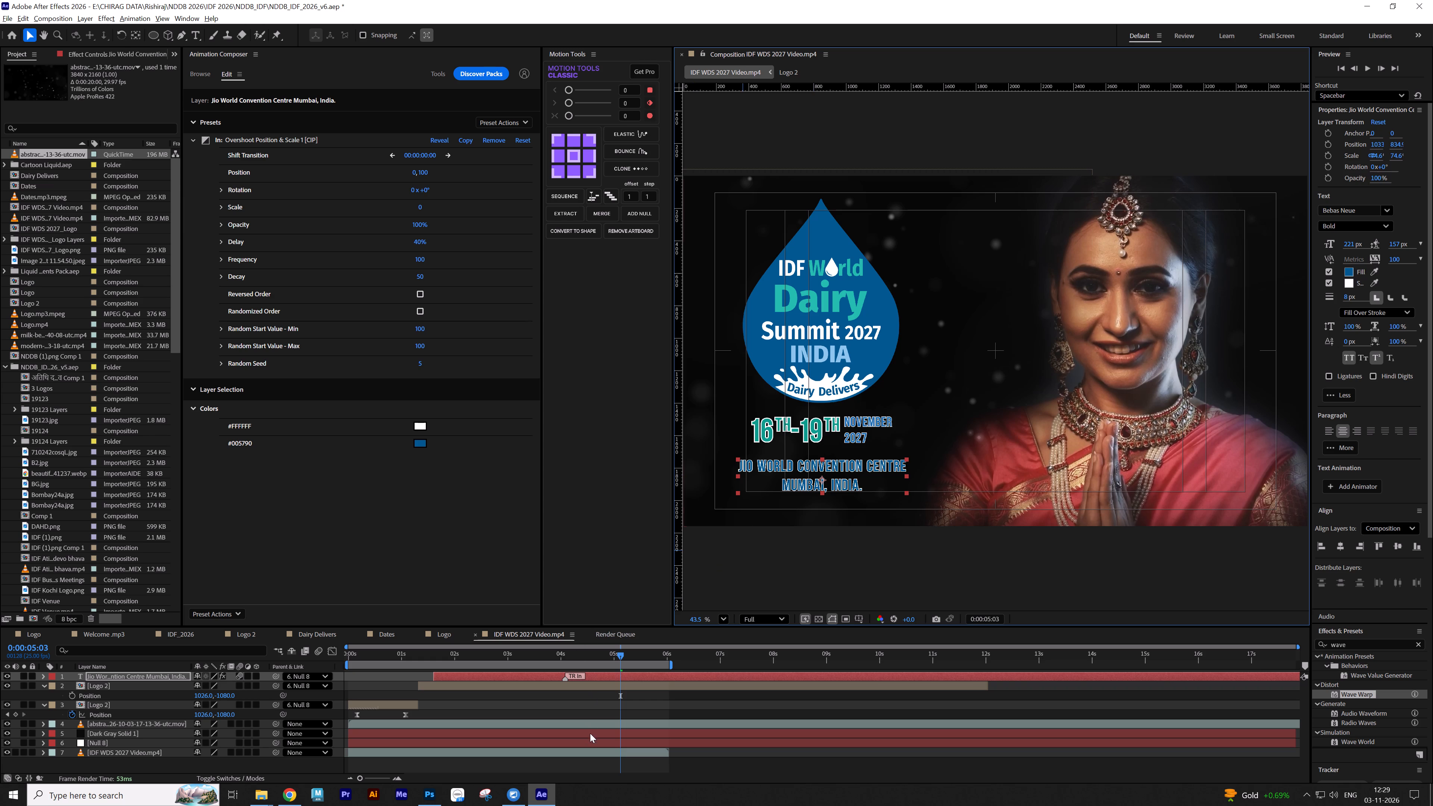
Nudge Null 8 down to a Y position of 1080 and save the project.
left_click(590, 738)
left_click(590, 735)
left_click(588, 749)
left_click(588, 746)
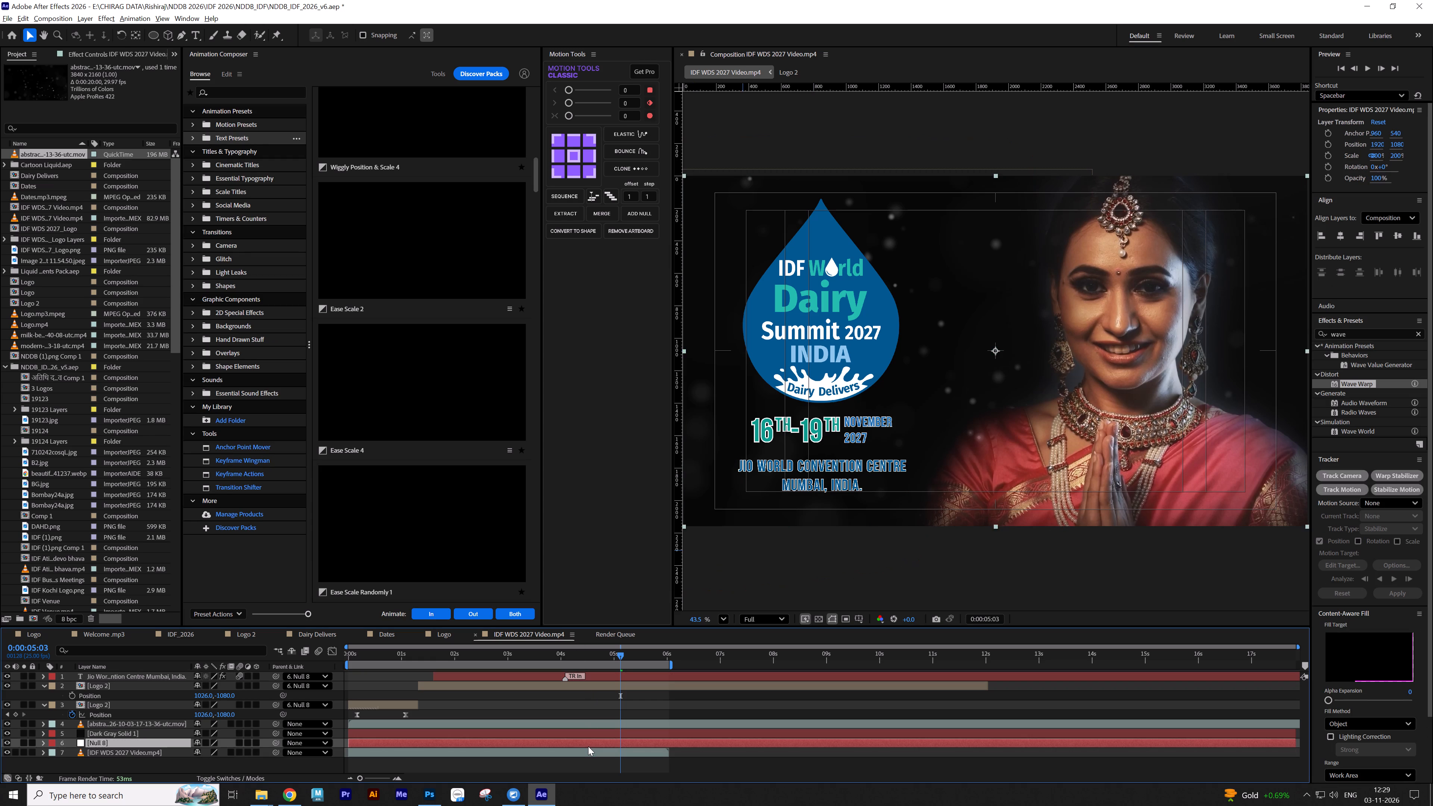
key("shift+Down")
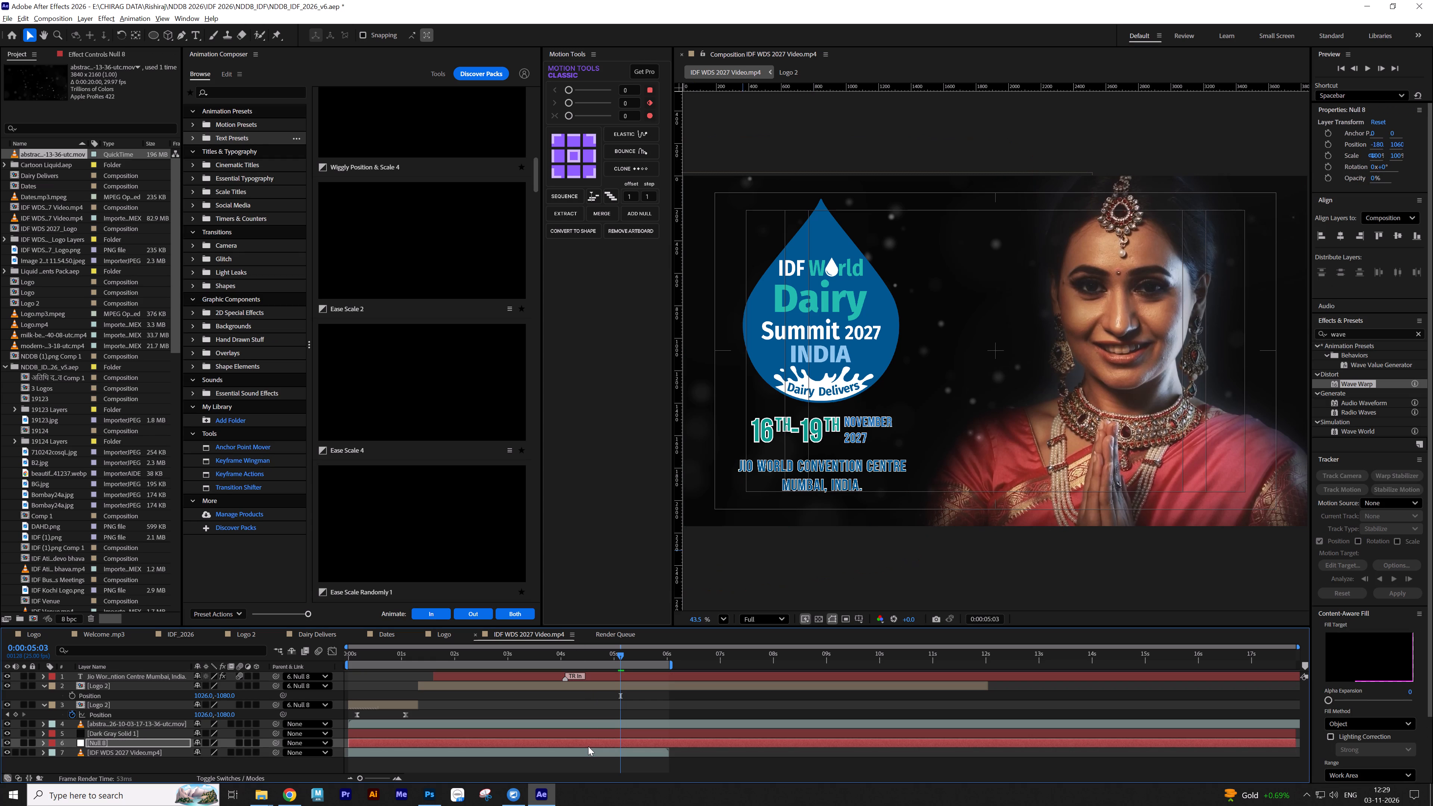
key("shift+Down")
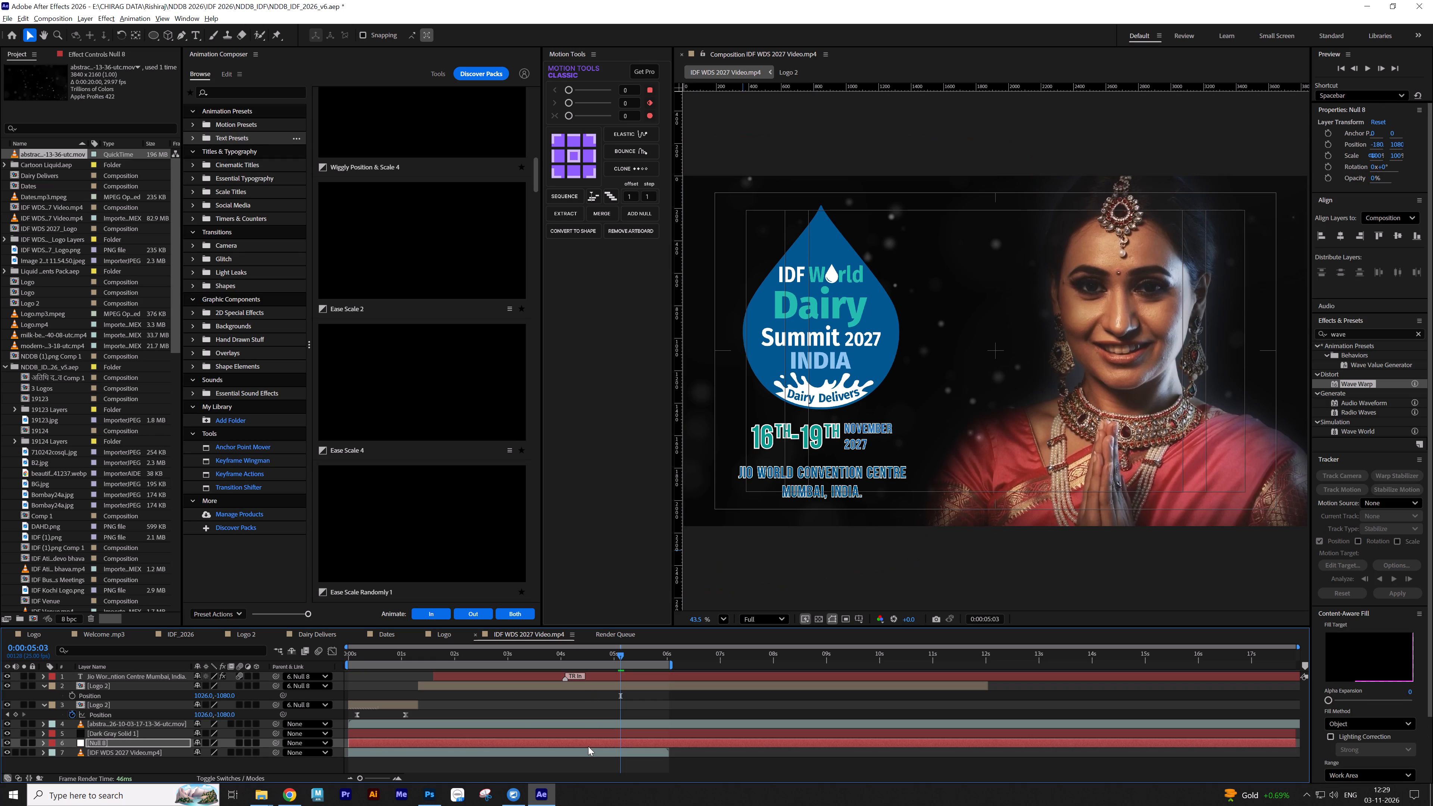
left_click(696, 702)
key("ctrl+s")
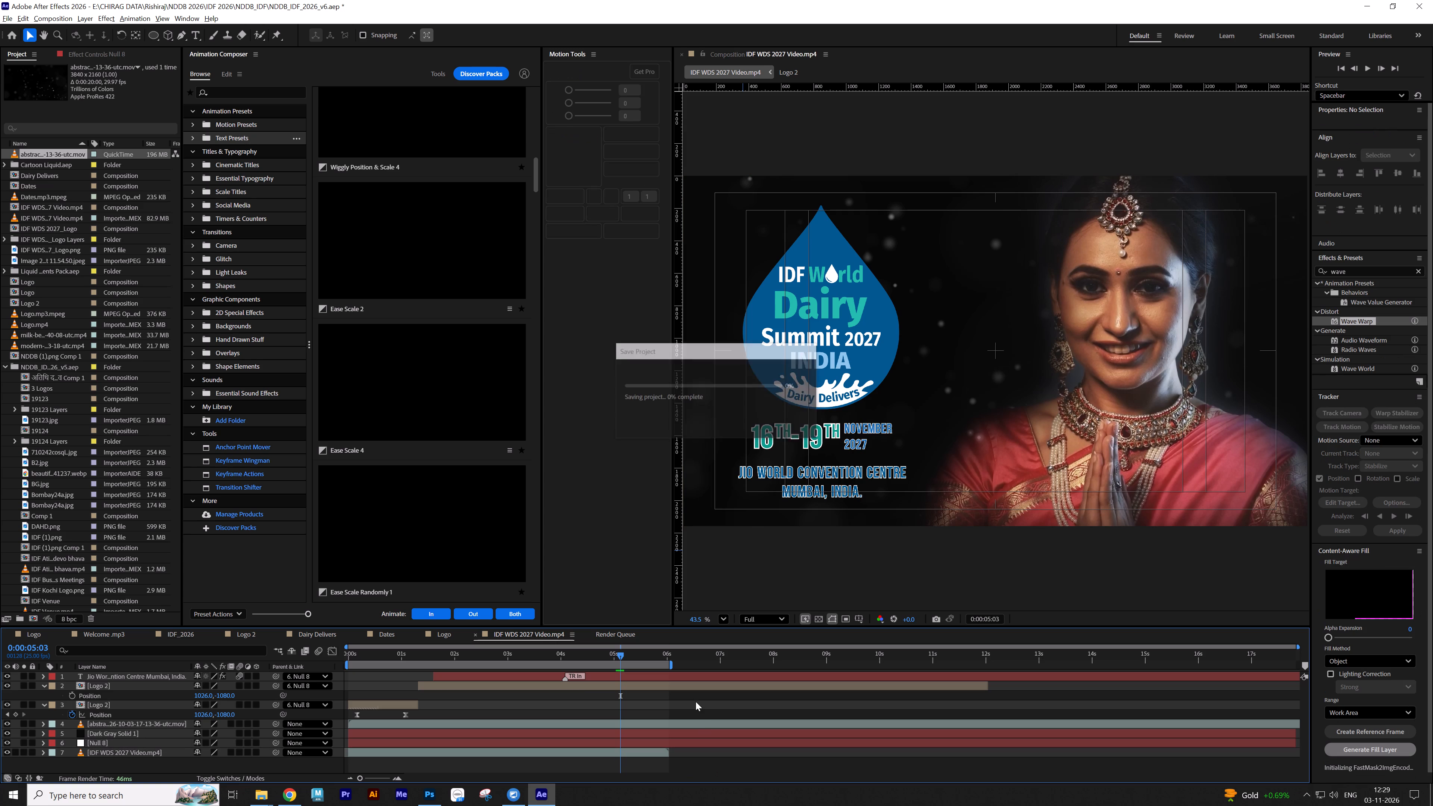
Add the IDF WDS 2027 Video composition to the render queue and delete all earlier queue items.
key("ctrl+m")
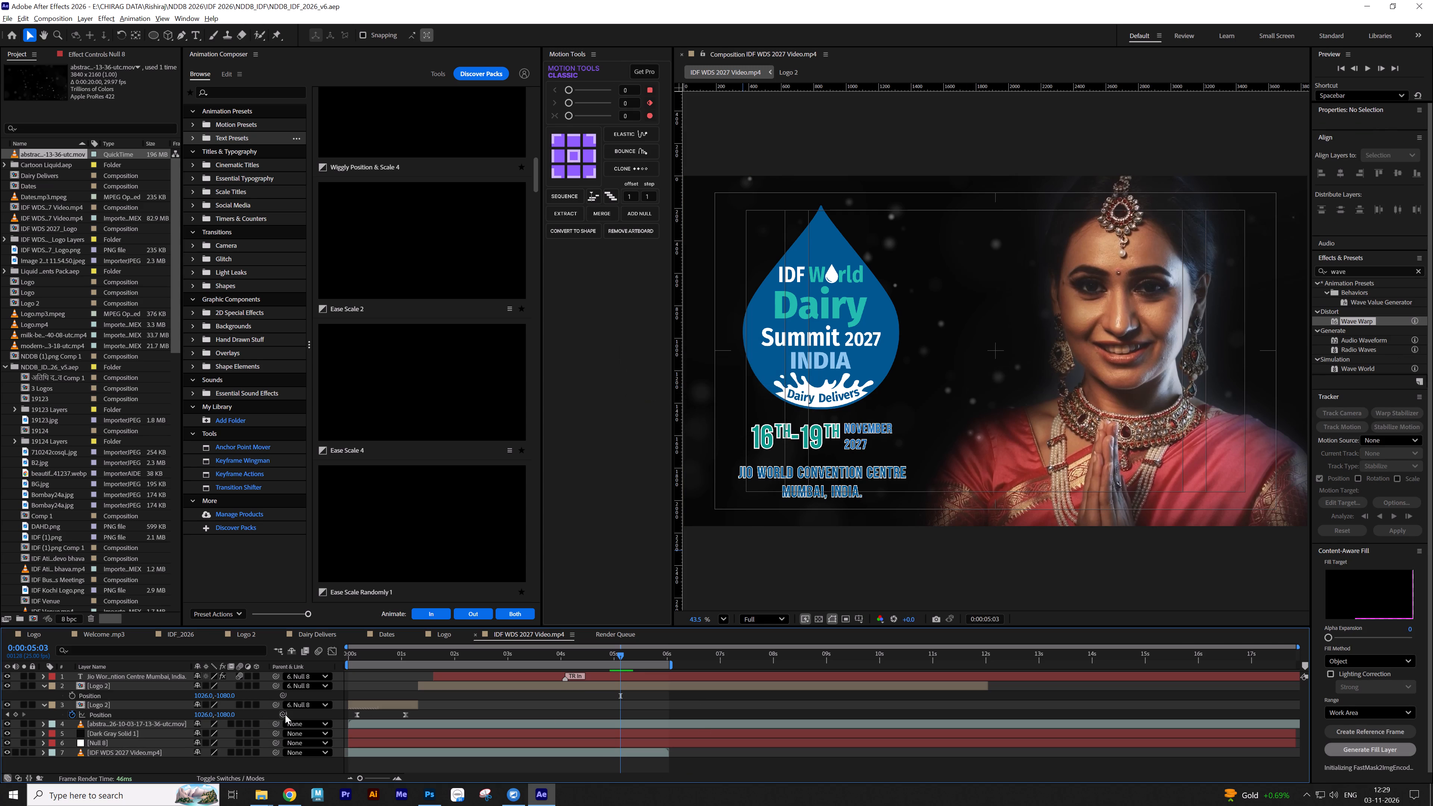
key("ctrl+m")
key("ctrl+a")
left_click(89, 763, "ctrl")
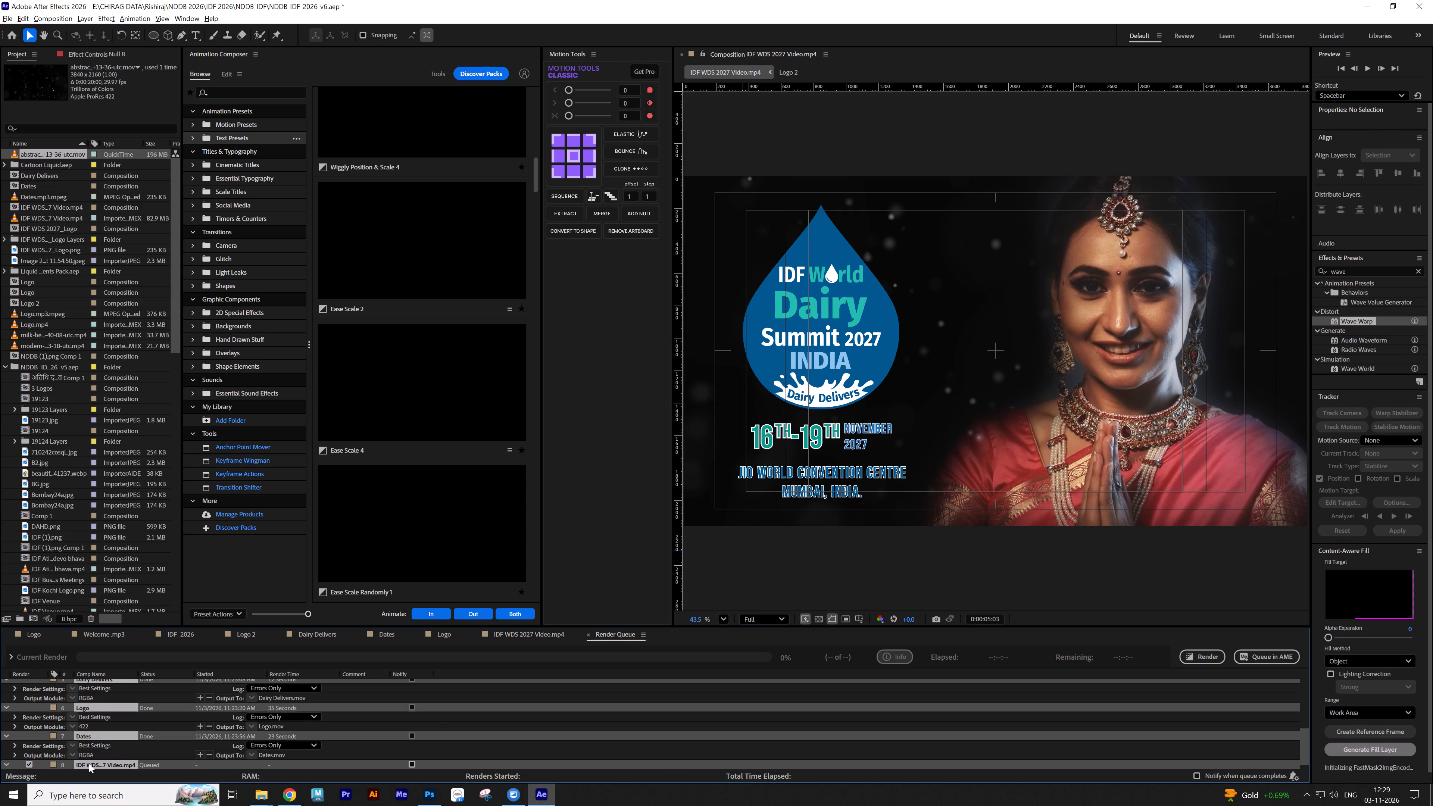
key("Delete")
Set the queued IDF WDS 2027 Video item's output module to the 422 template.
left_click(73, 703)
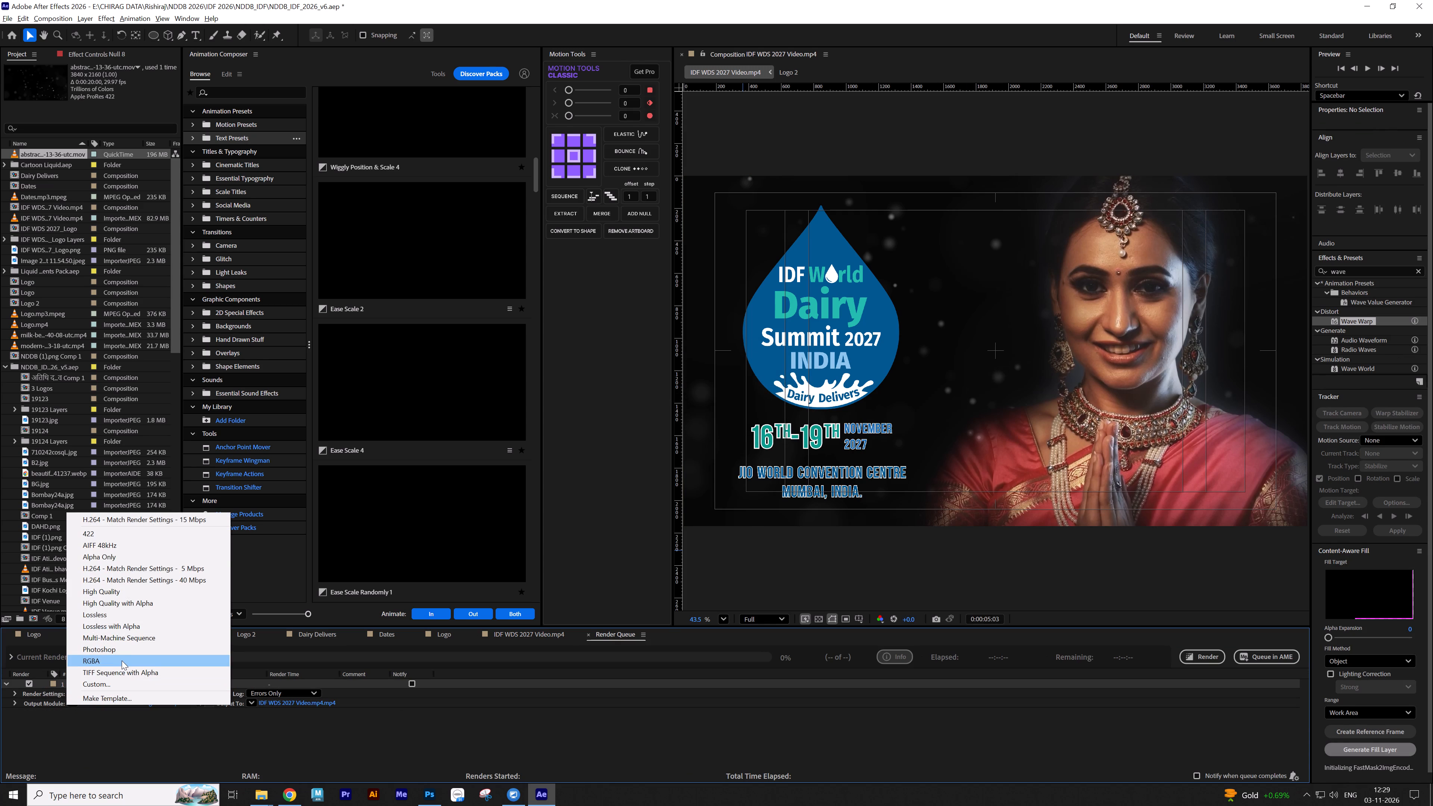
left_click(139, 537)
Set the render's output location to the Out folder inside NDDB 2026 > IDF 2026.
left_click(318, 703)
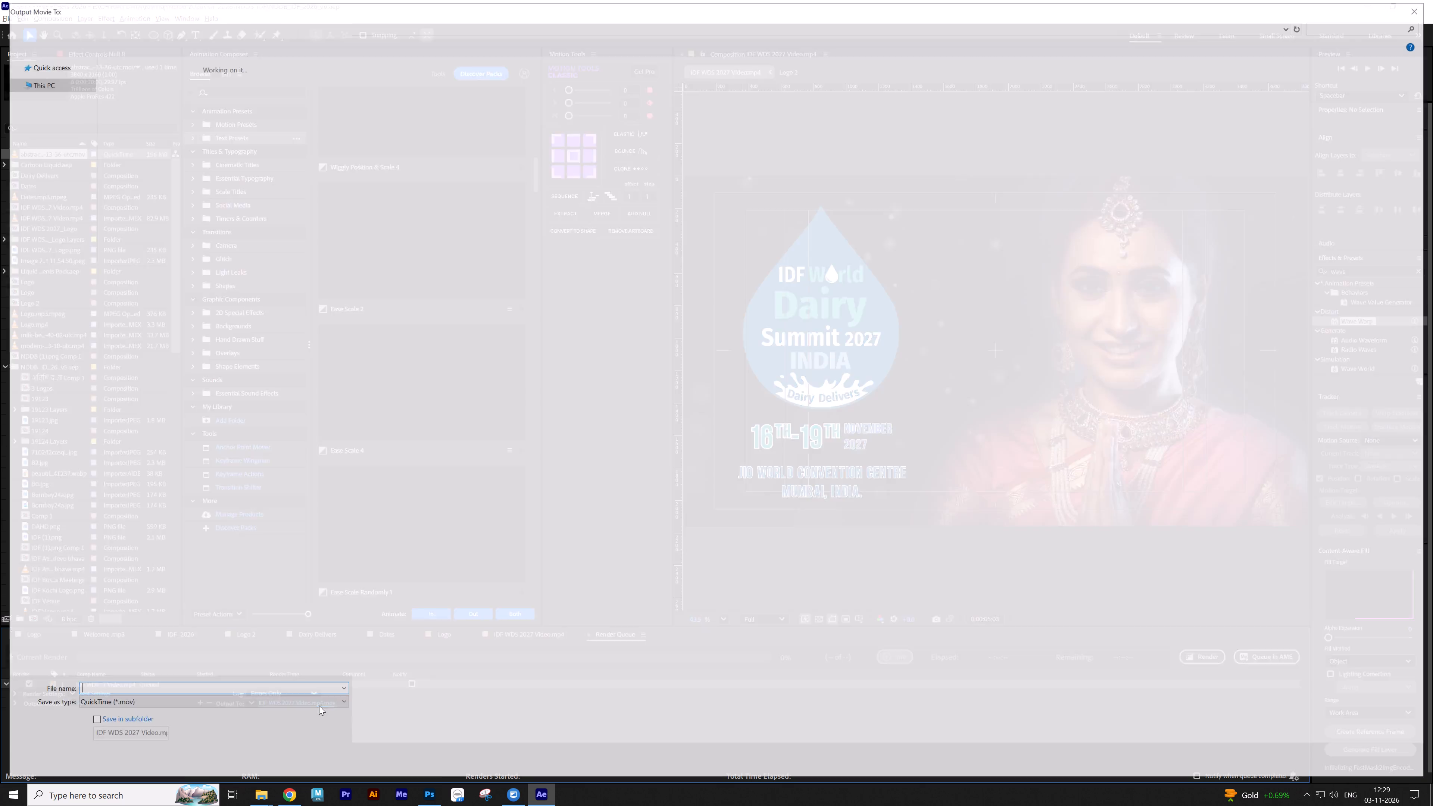
left_click(343, 275)
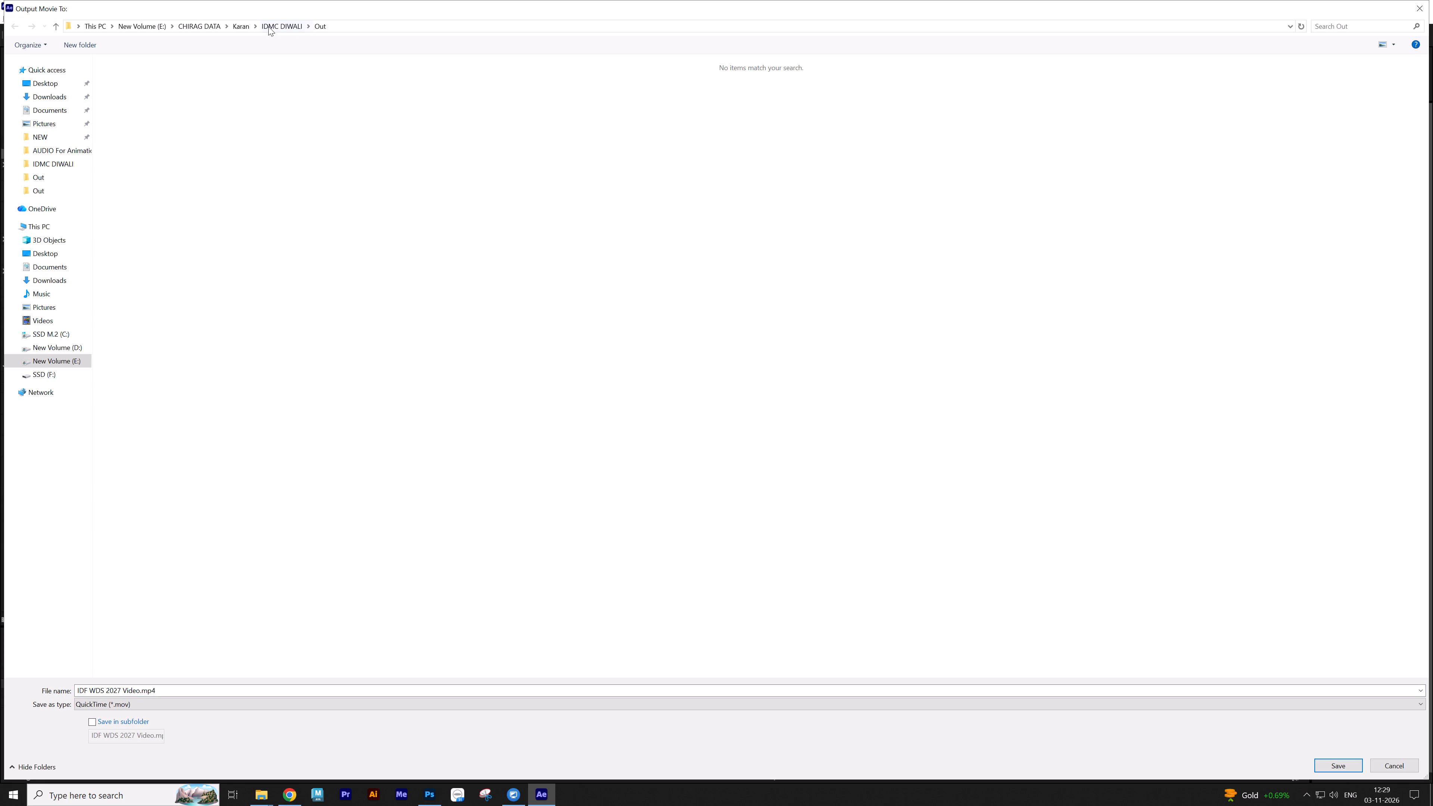
left_click(219, 26)
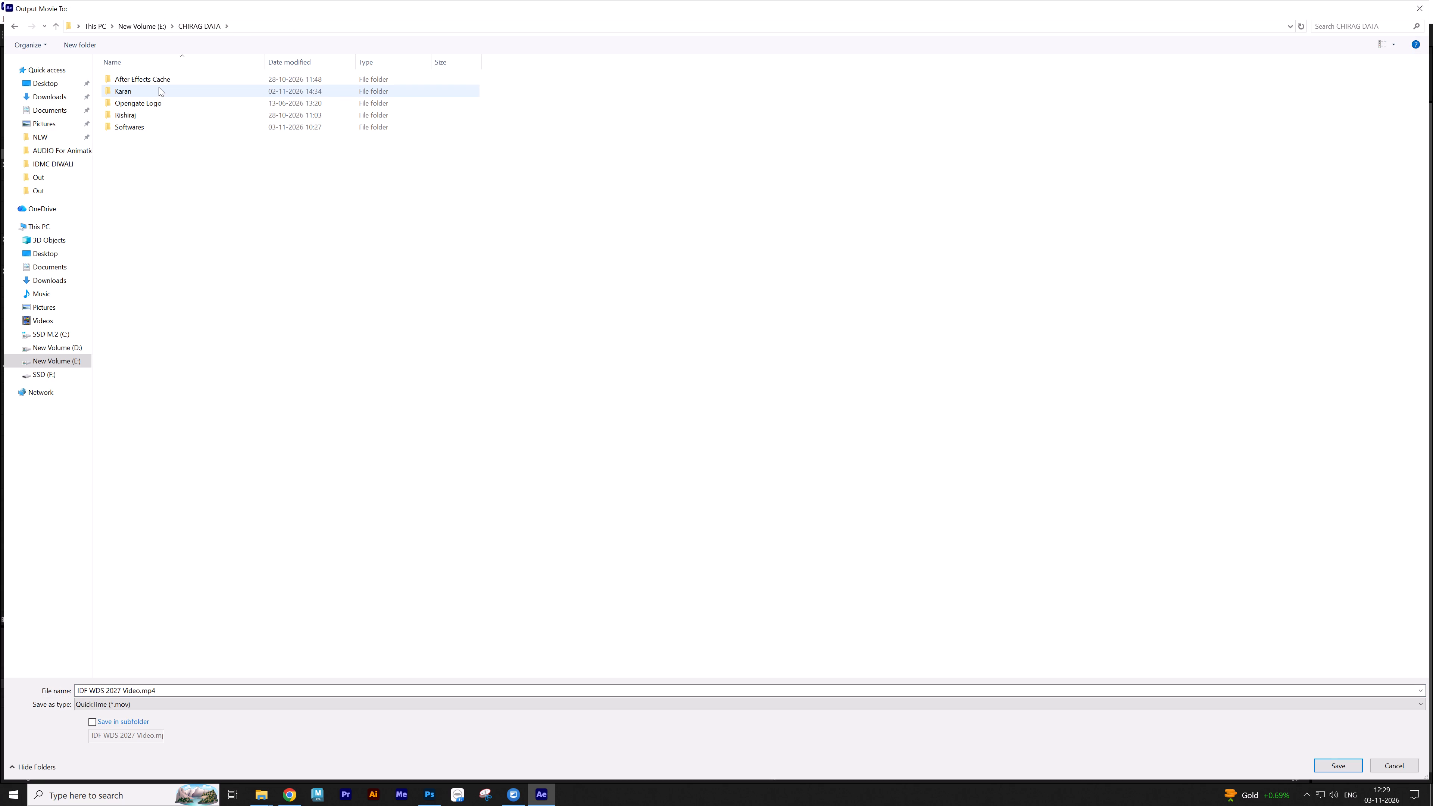
left_click(147, 26)
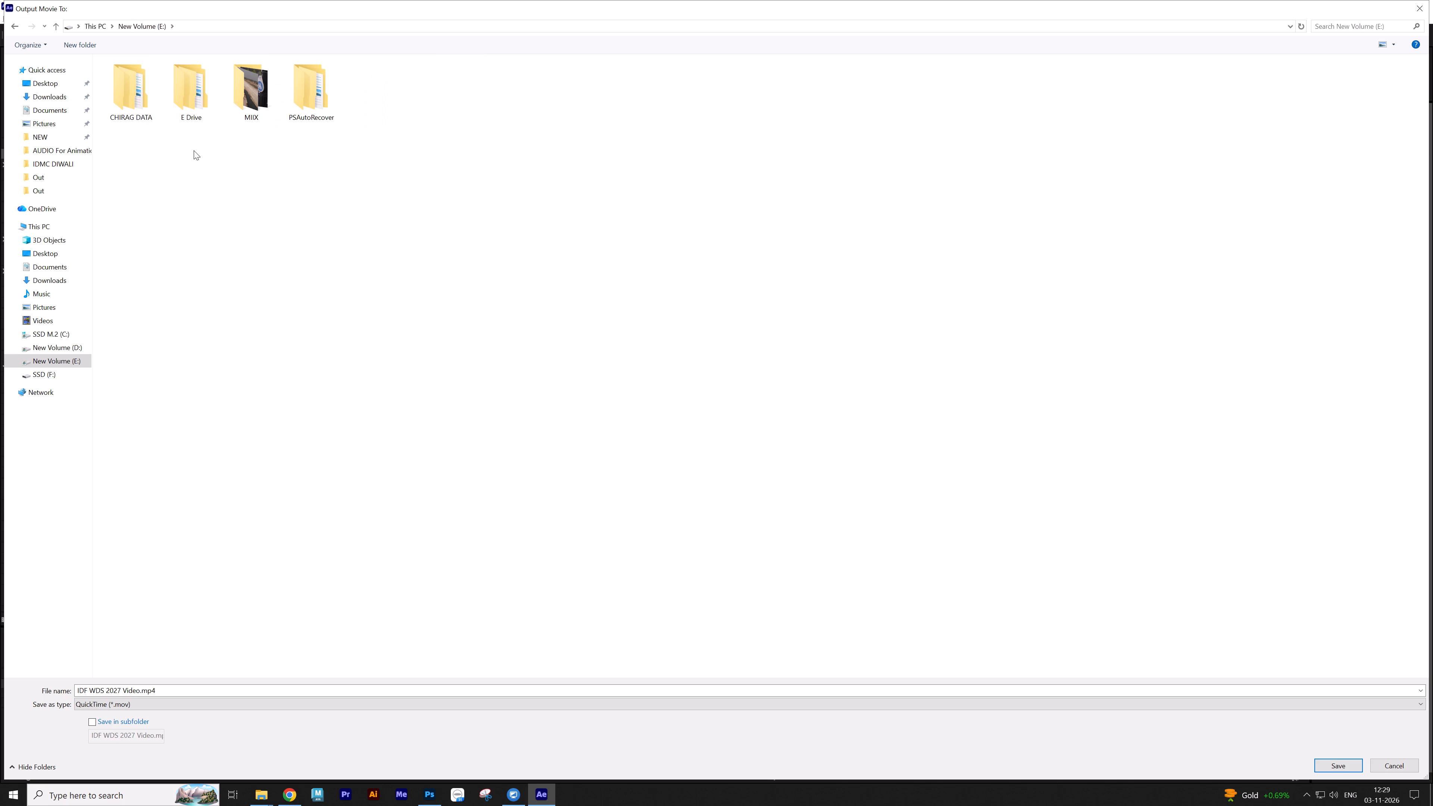
double_click(141, 106)
double_click(156, 118)
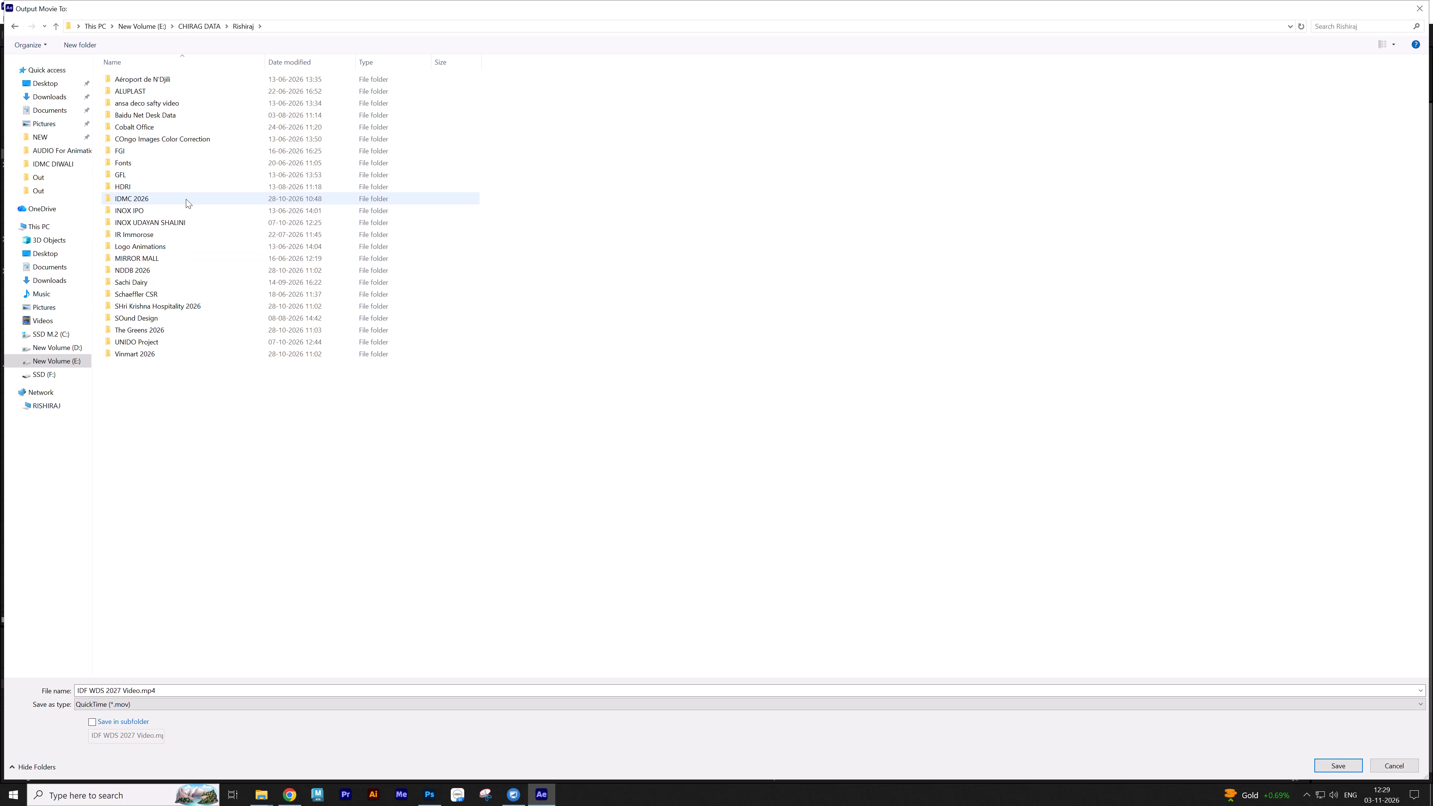
left_click(186, 199)
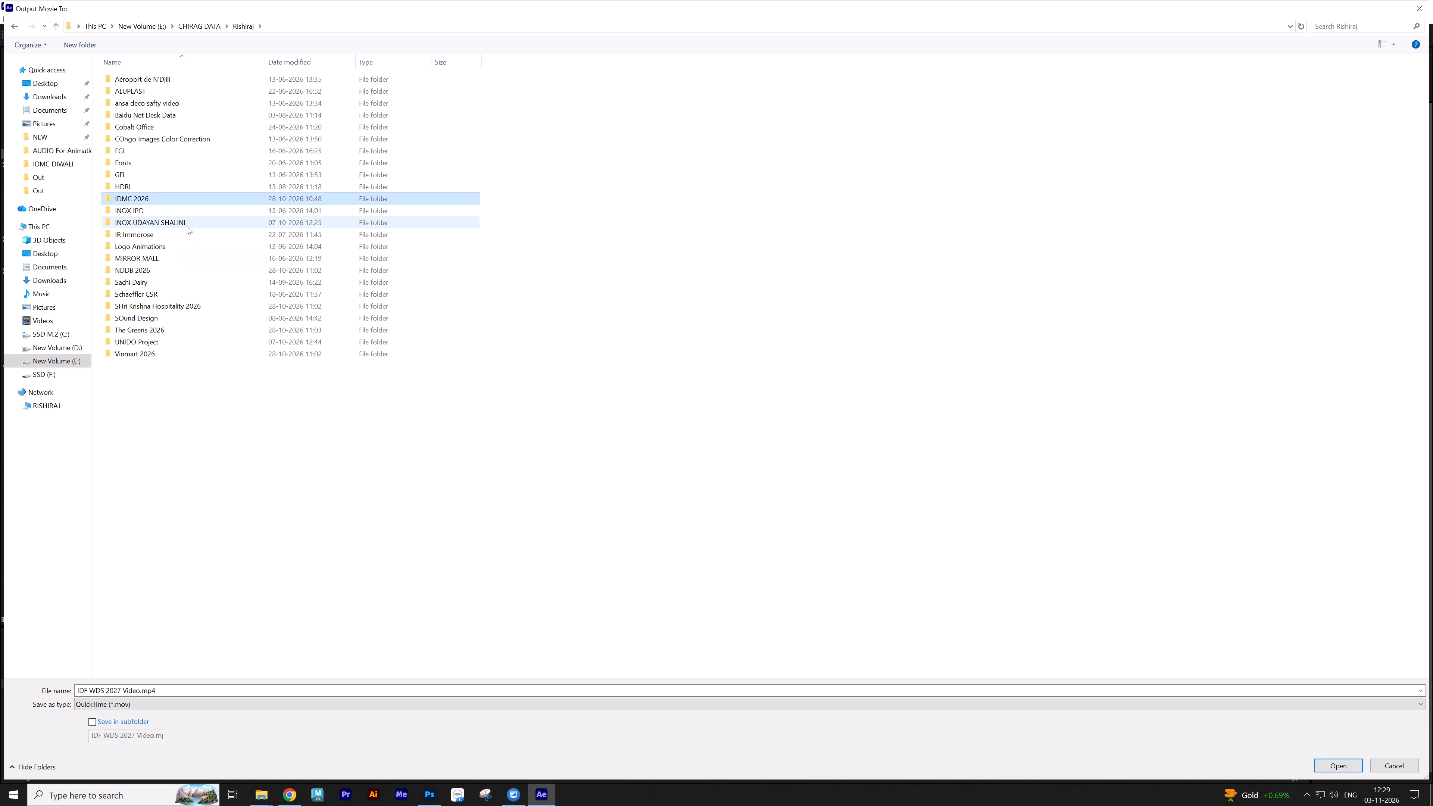
double_click(186, 269)
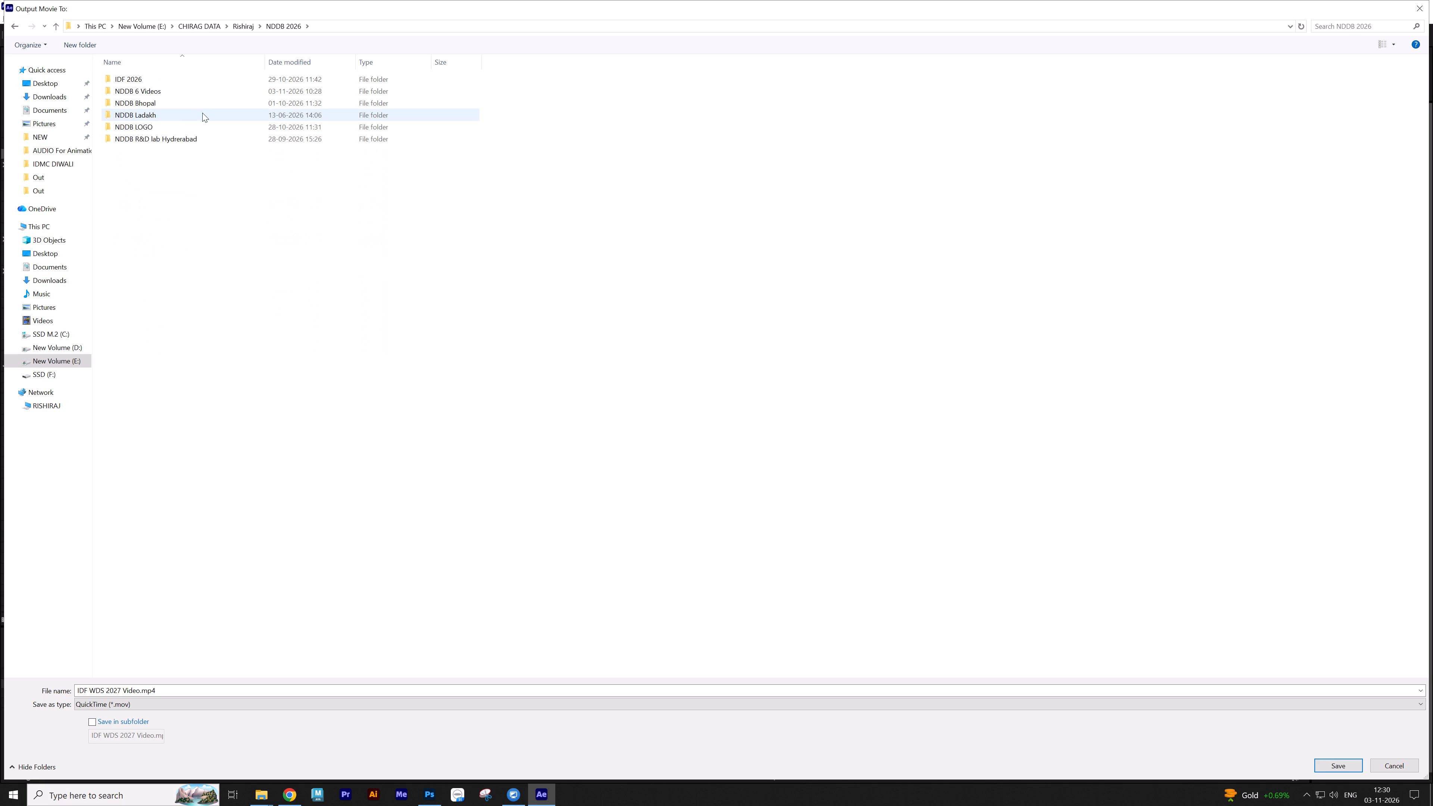
double_click(203, 96)
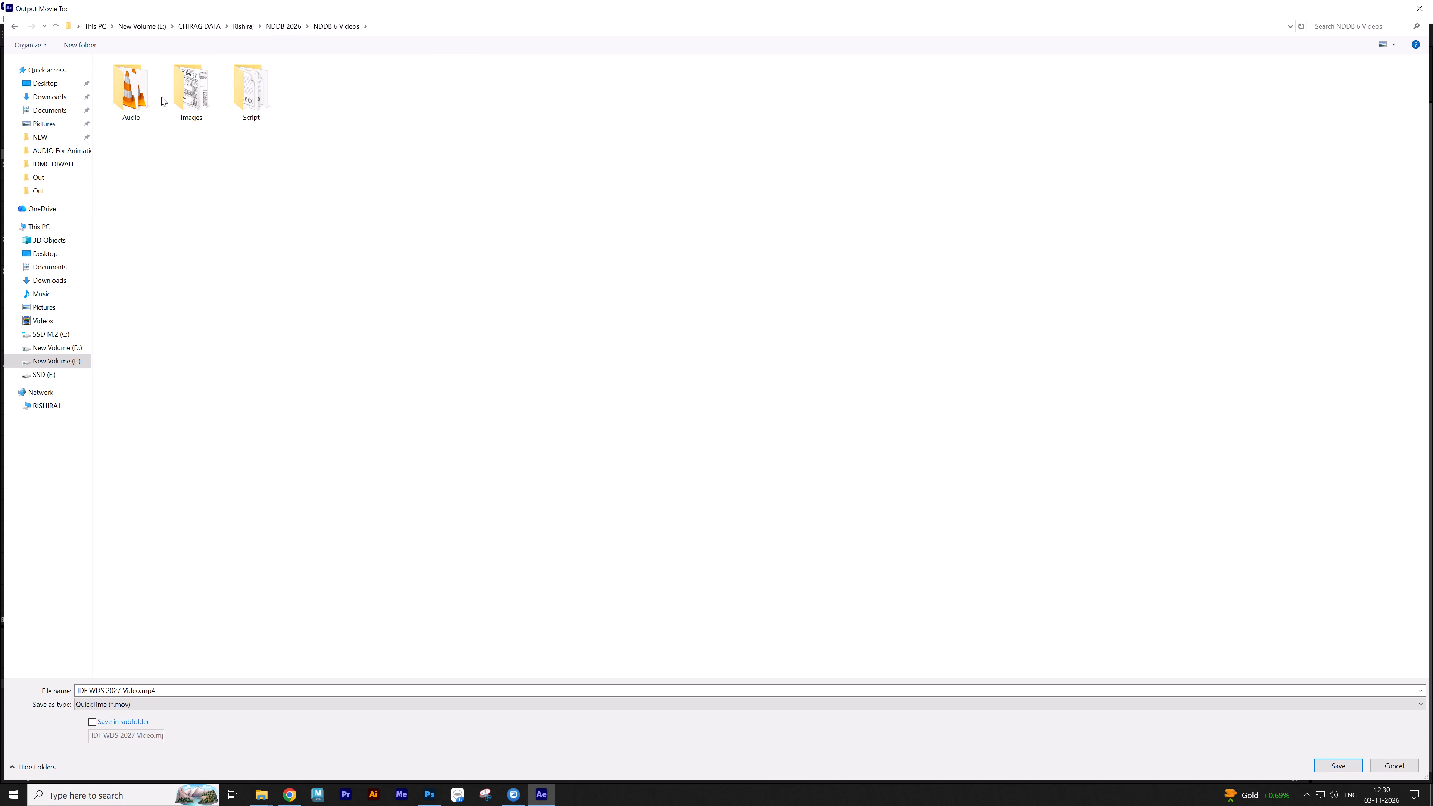
left_click(296, 29)
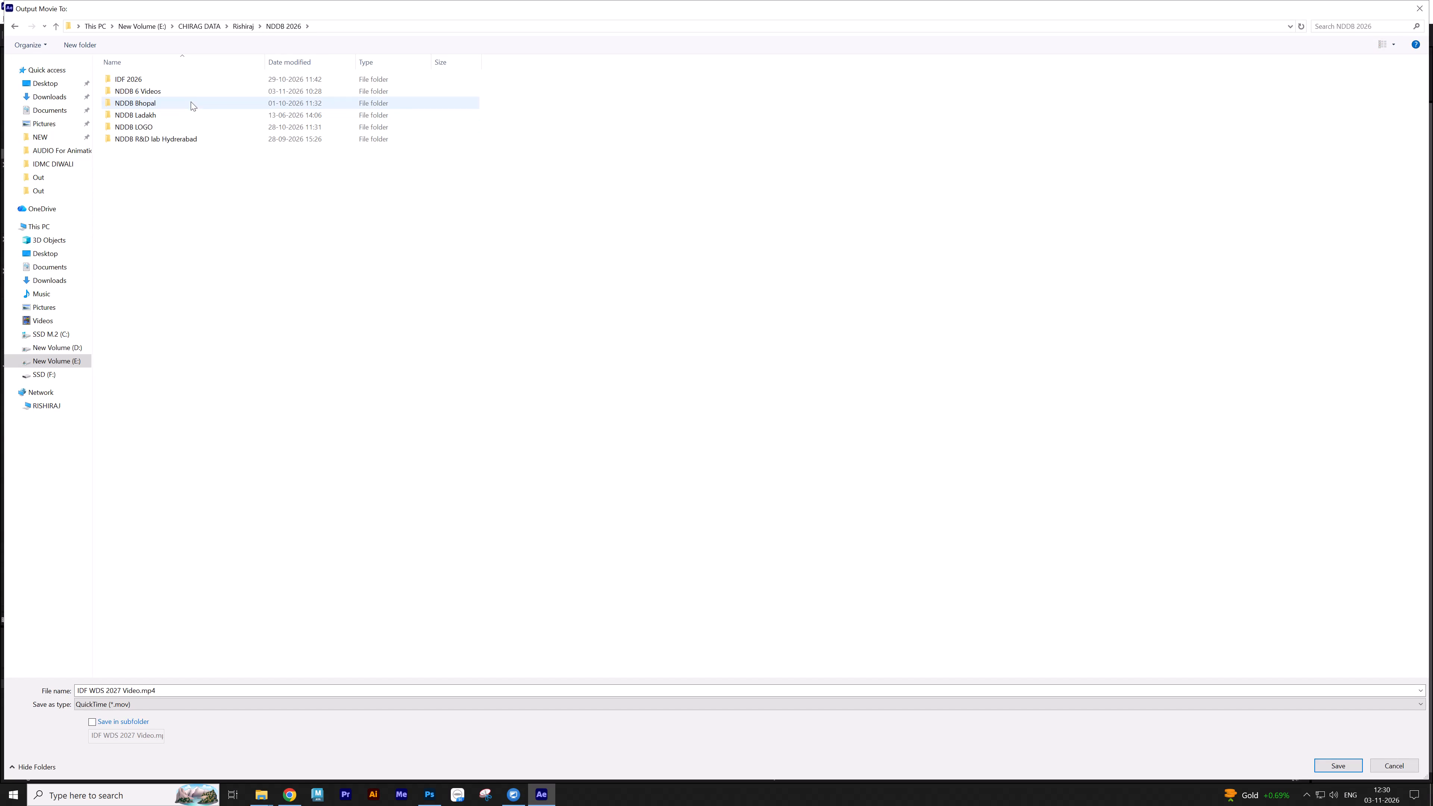
double_click(193, 83)
double_click(196, 100)
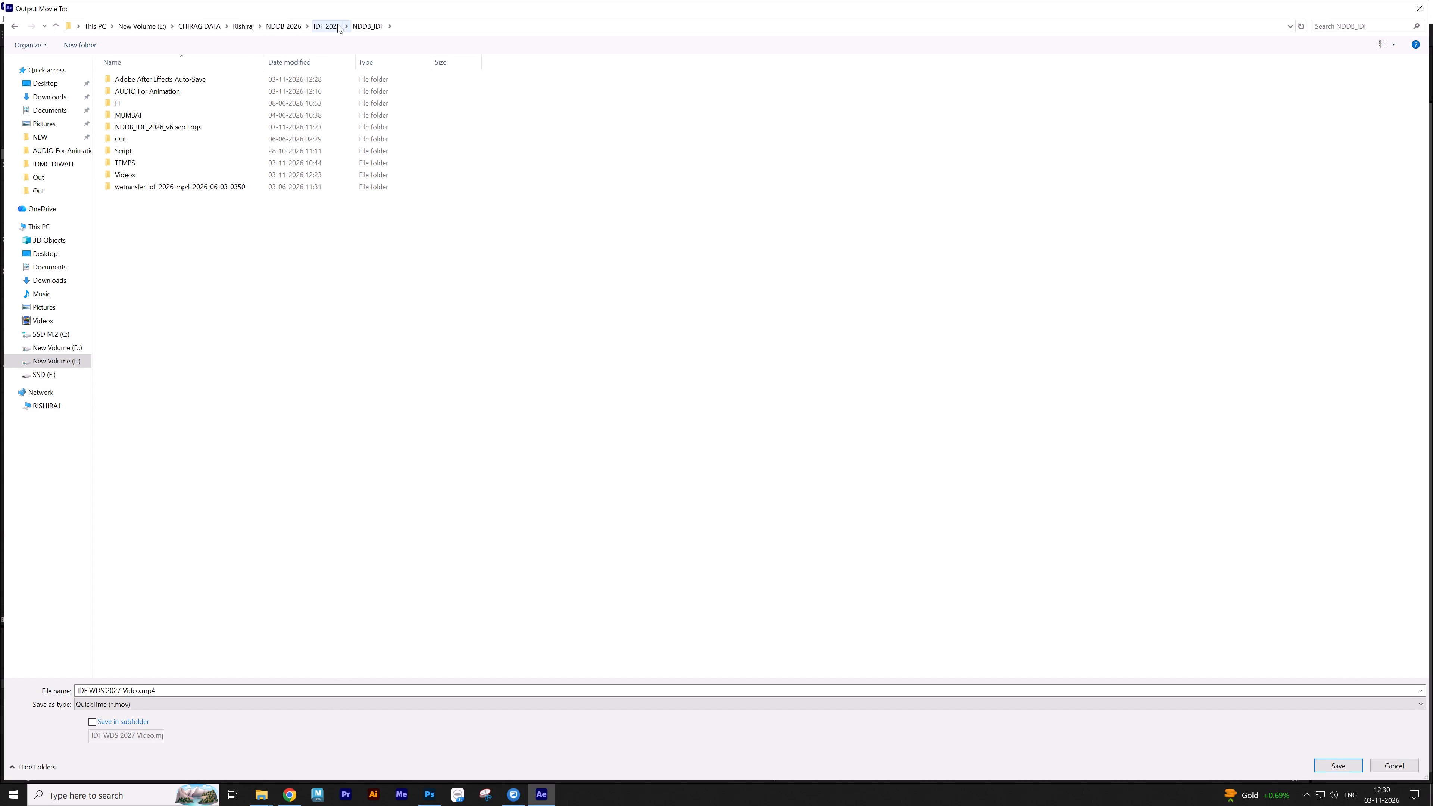
left_click(322, 24)
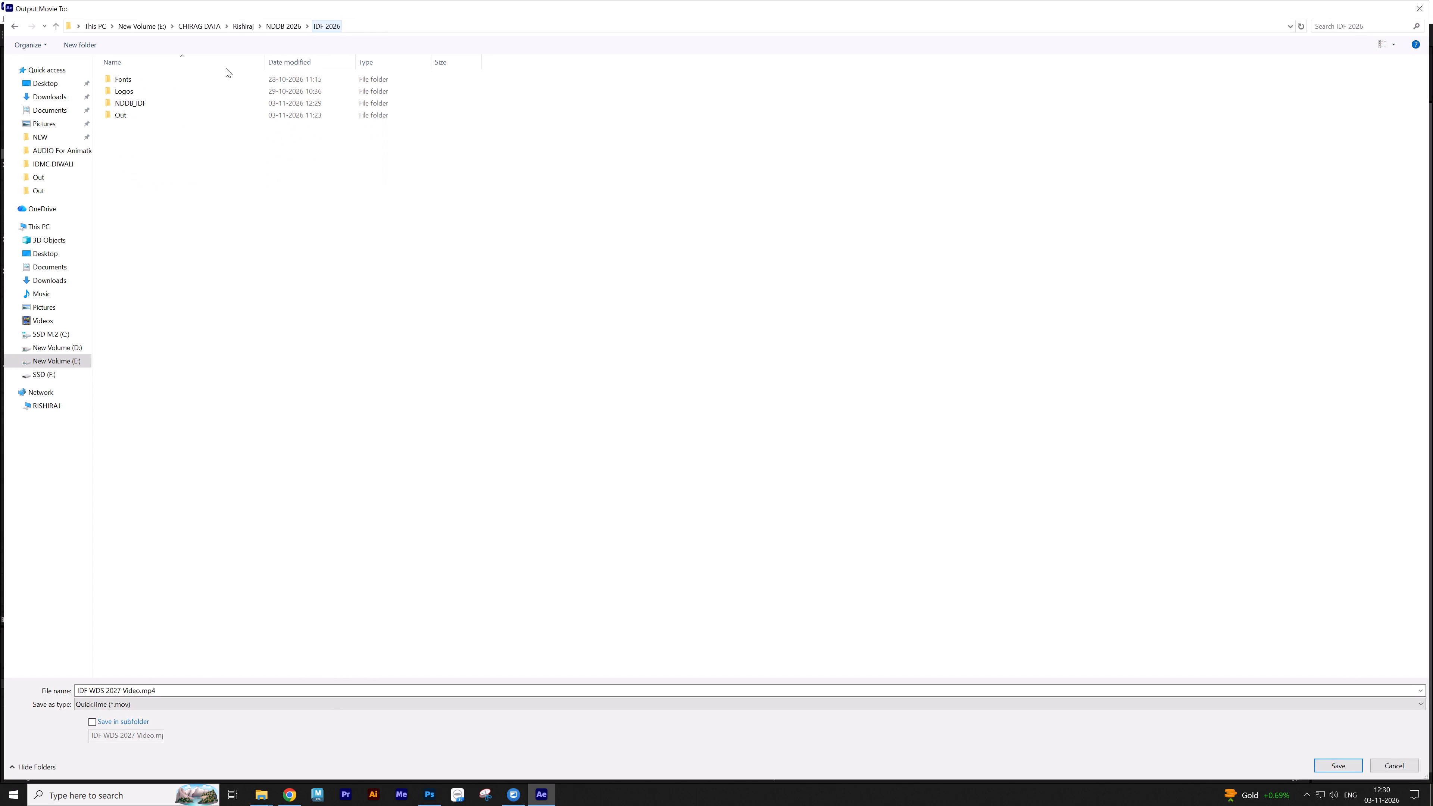
double_click(150, 112)
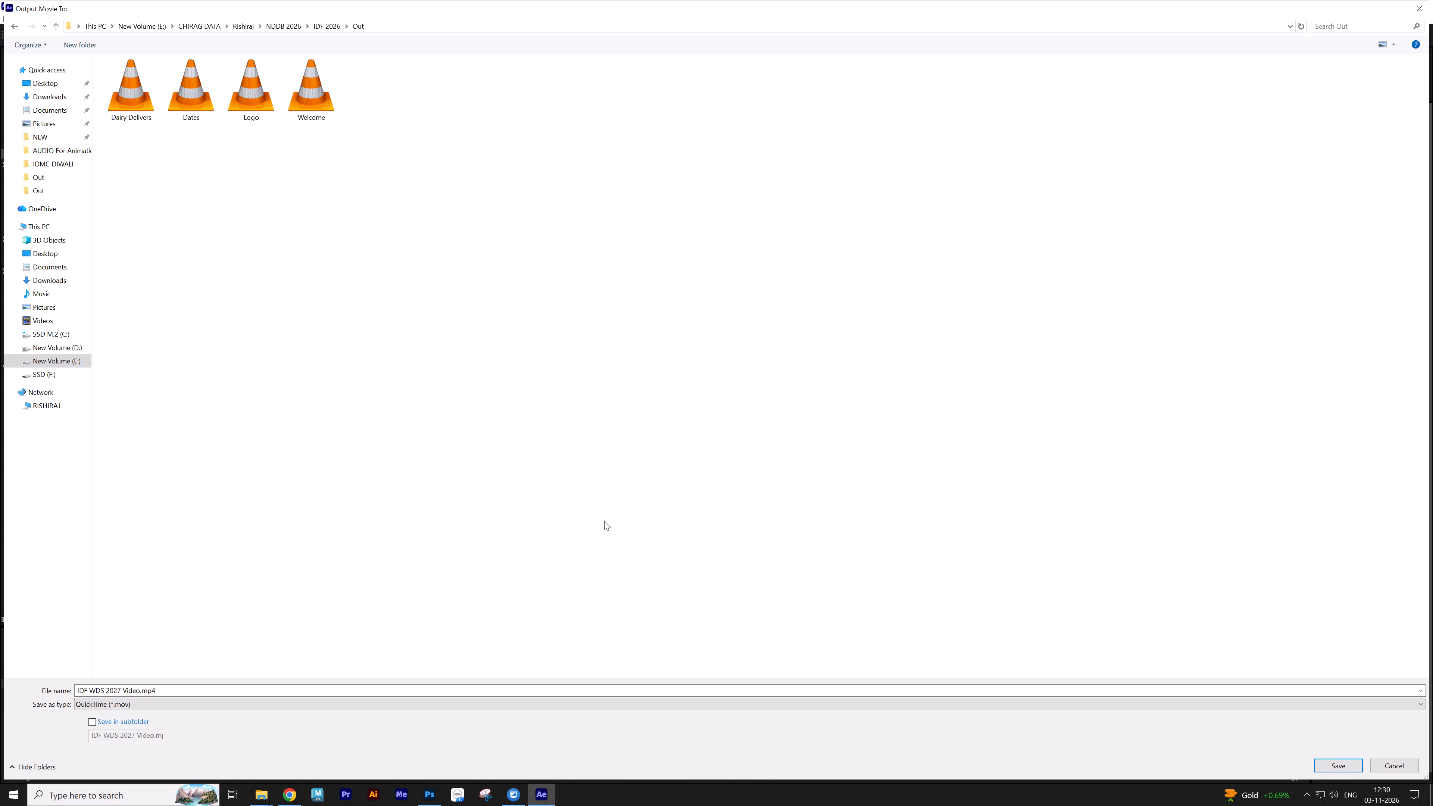
left_click(1342, 765)
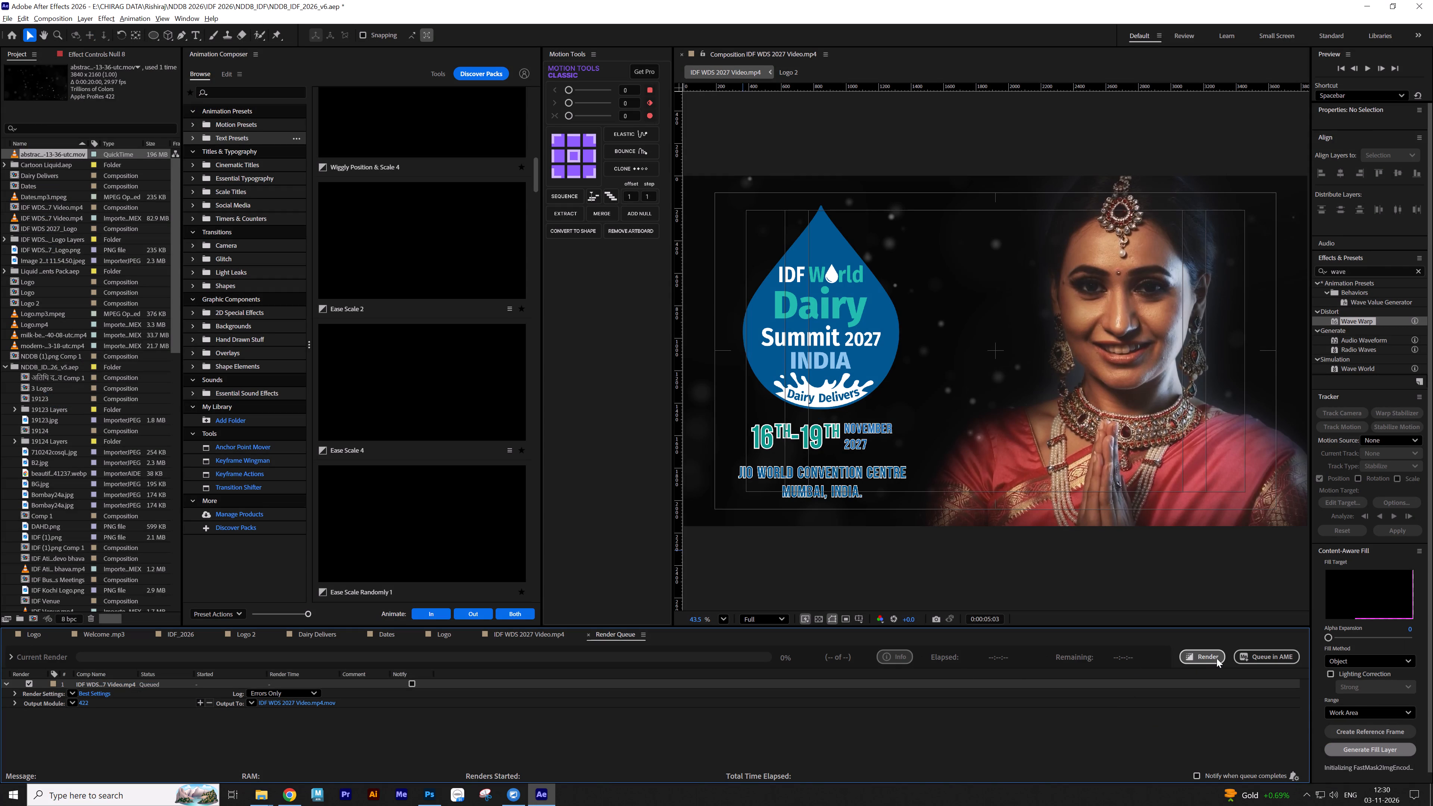
Rename the output movie as IDF WDS 2027 Video, removing the .mp4 from its file name.
left_click(285, 704)
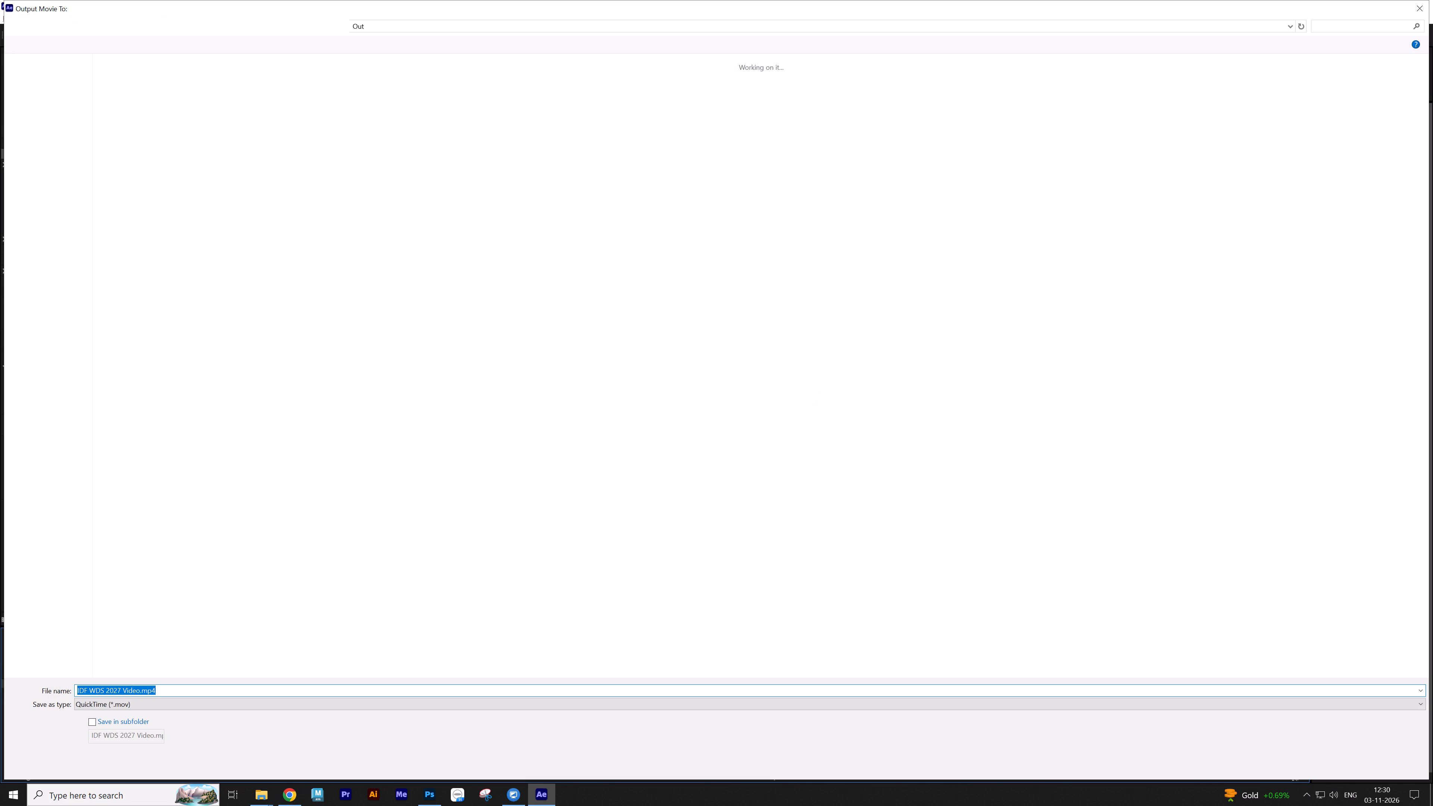
left_click(185, 694)
key("BackSpace")
key("BackSpace")
key("BackSpace")
key("BackSpace")
left_click(317, 607)
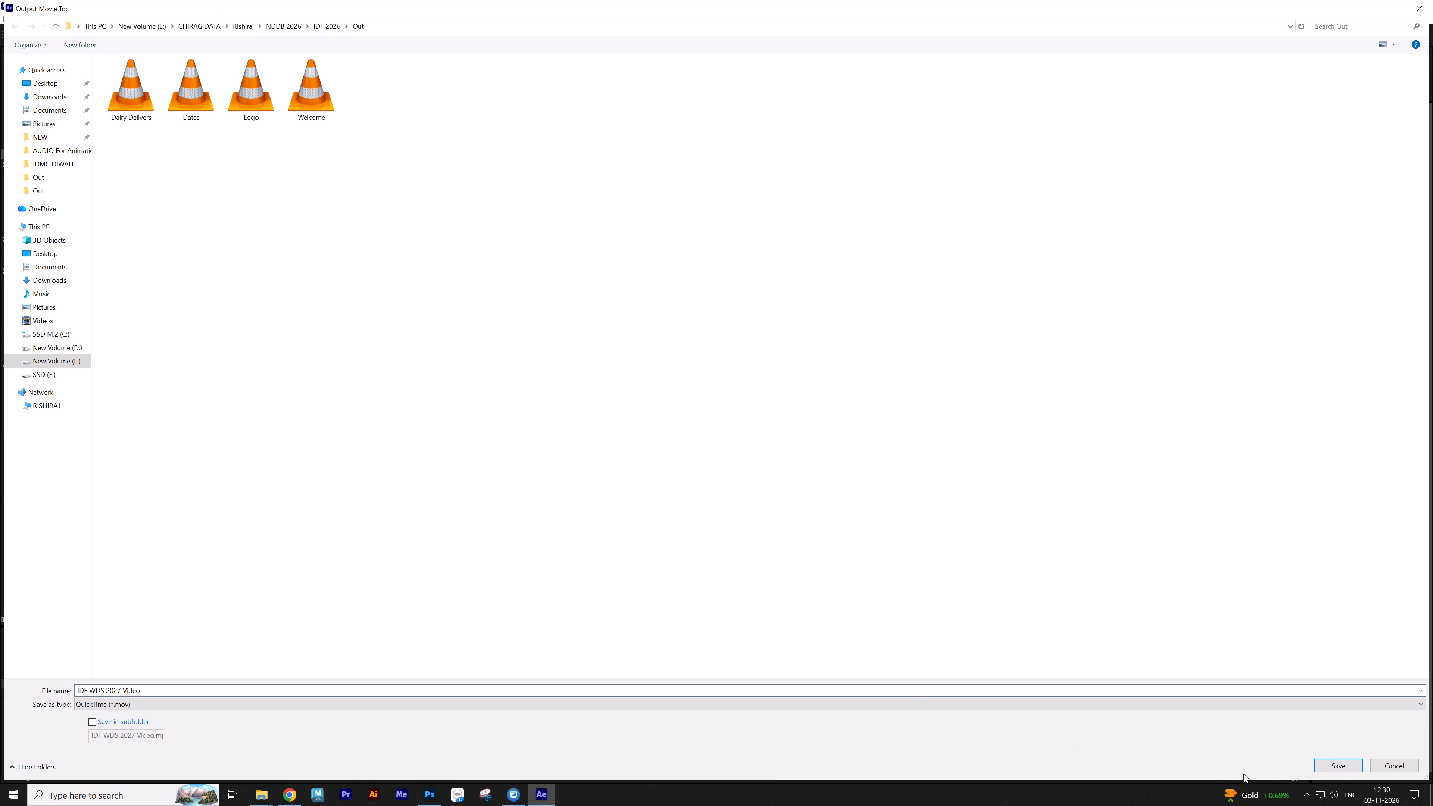
left_click(1316, 761)
left_click(576, 705)
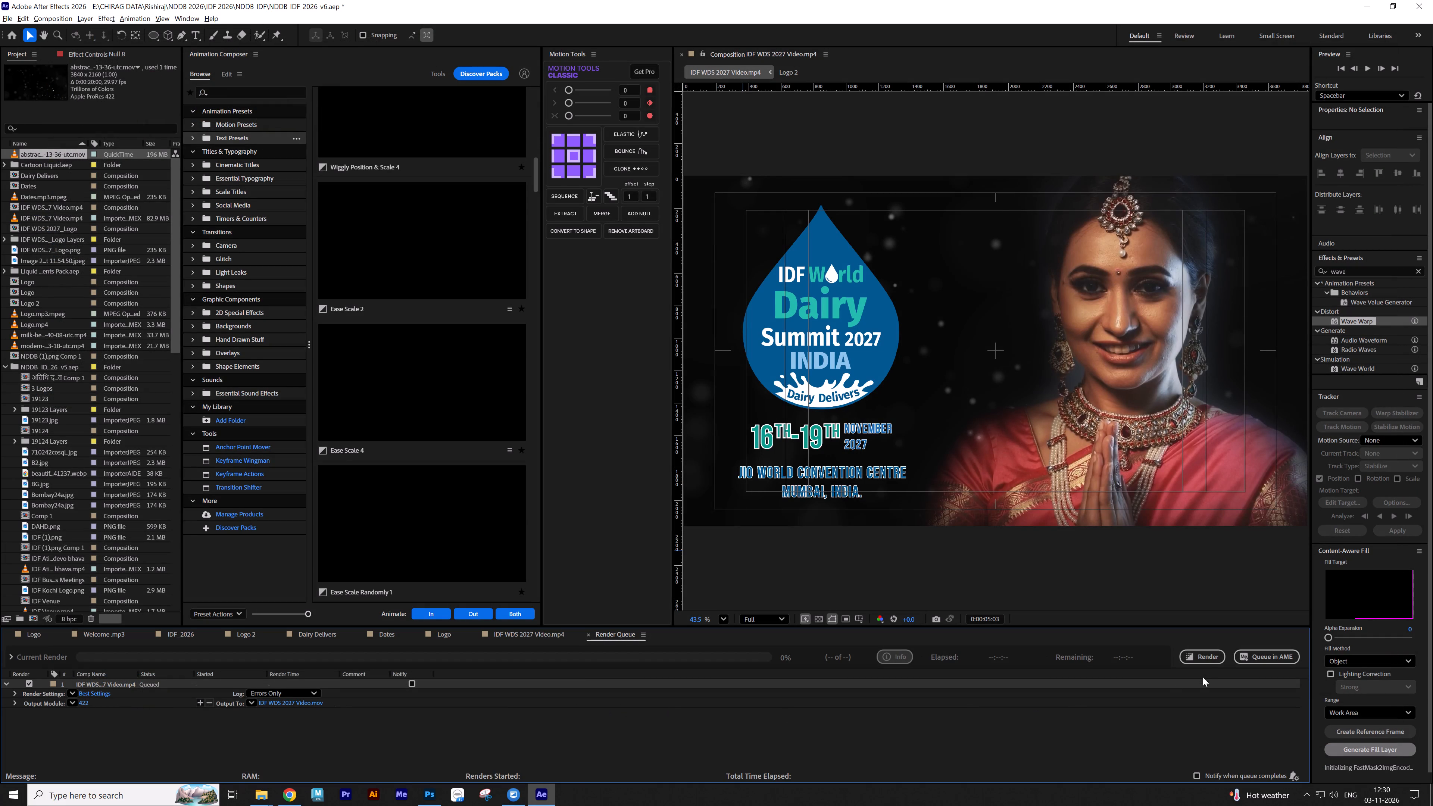
Start rendering the queued IDF WDS 2027 Video composition.
left_click(1208, 659)
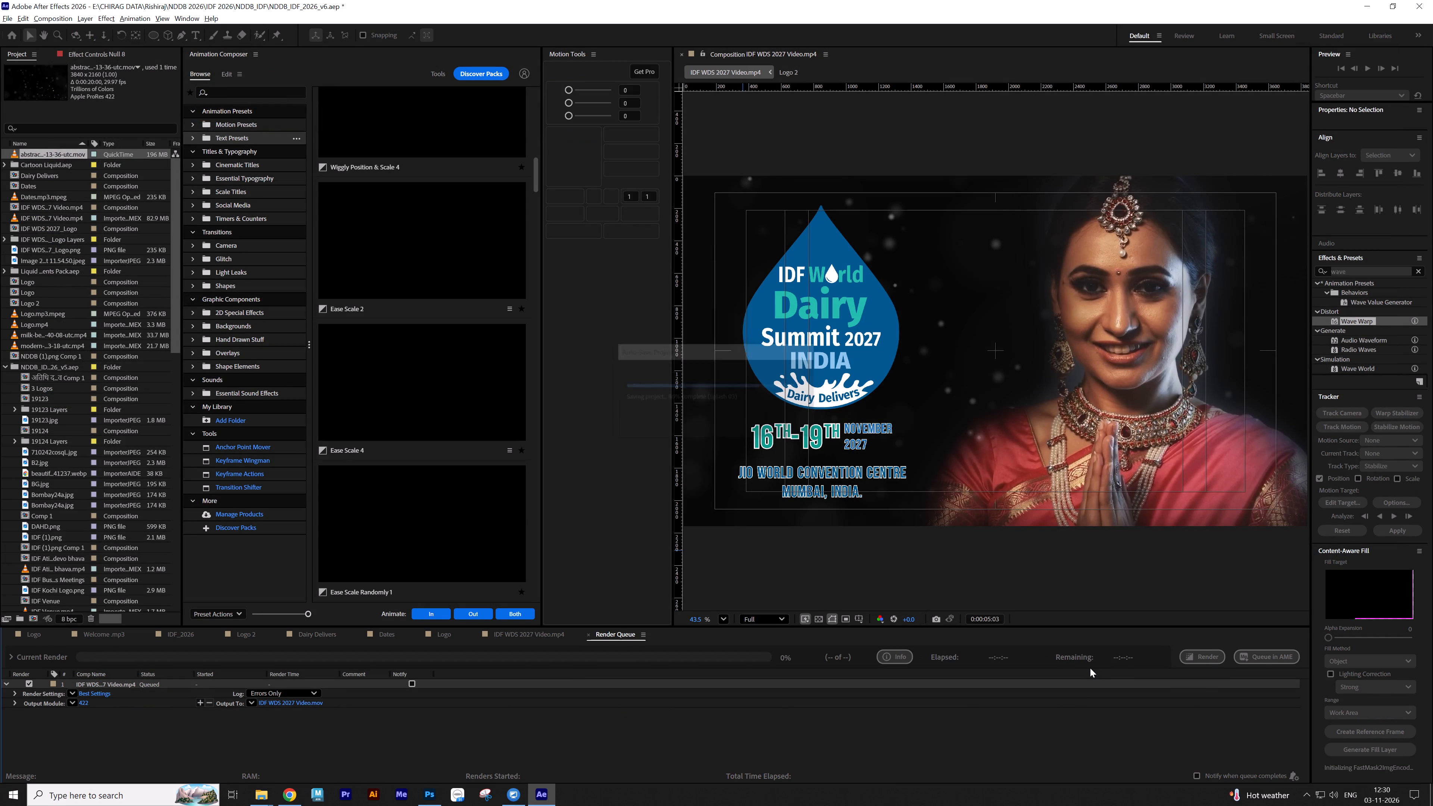
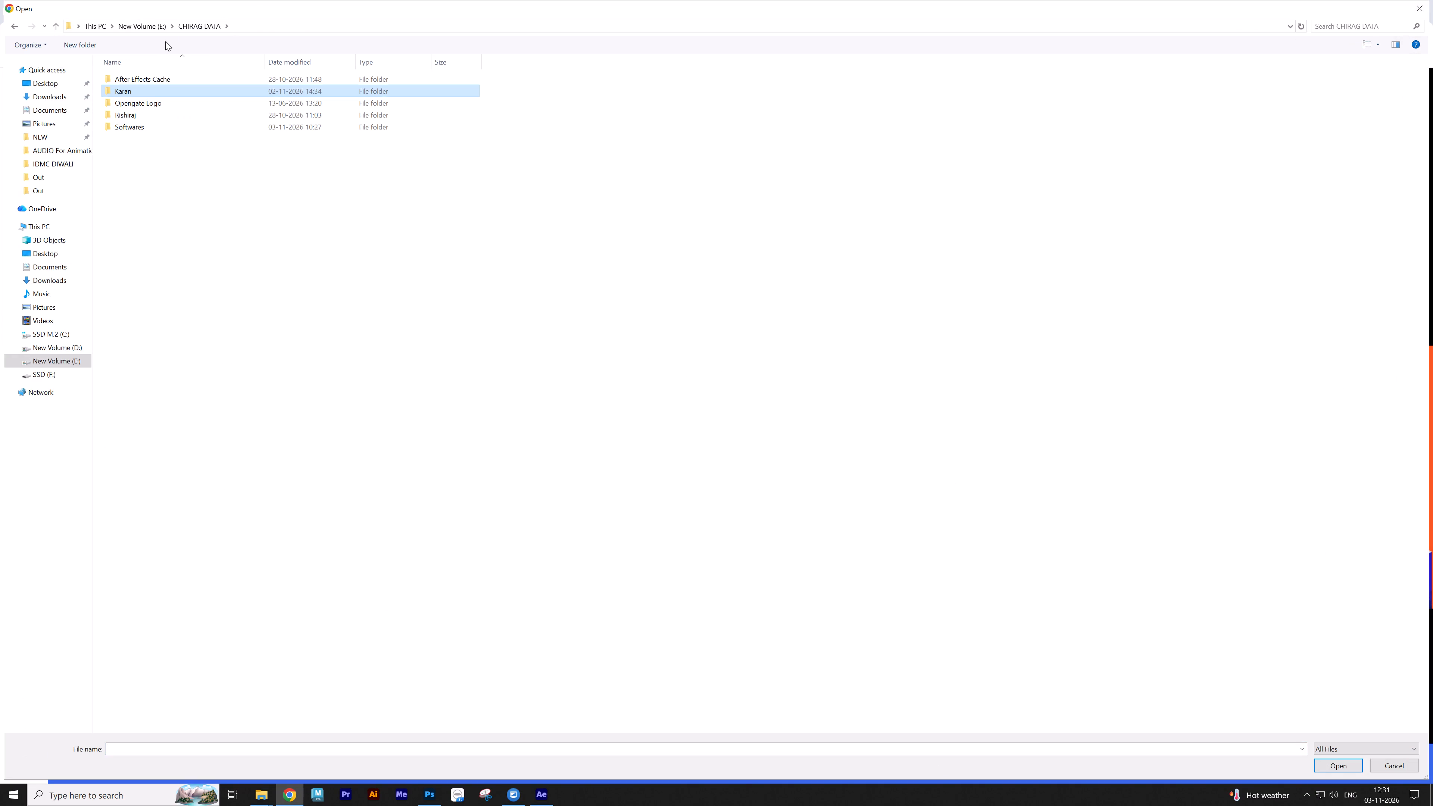
Add the rendered IDF video from the Out folder in Rishiraj > NDDB 2026 > IDF 2026 to the WeTransfer upload.
double_click(149, 116)
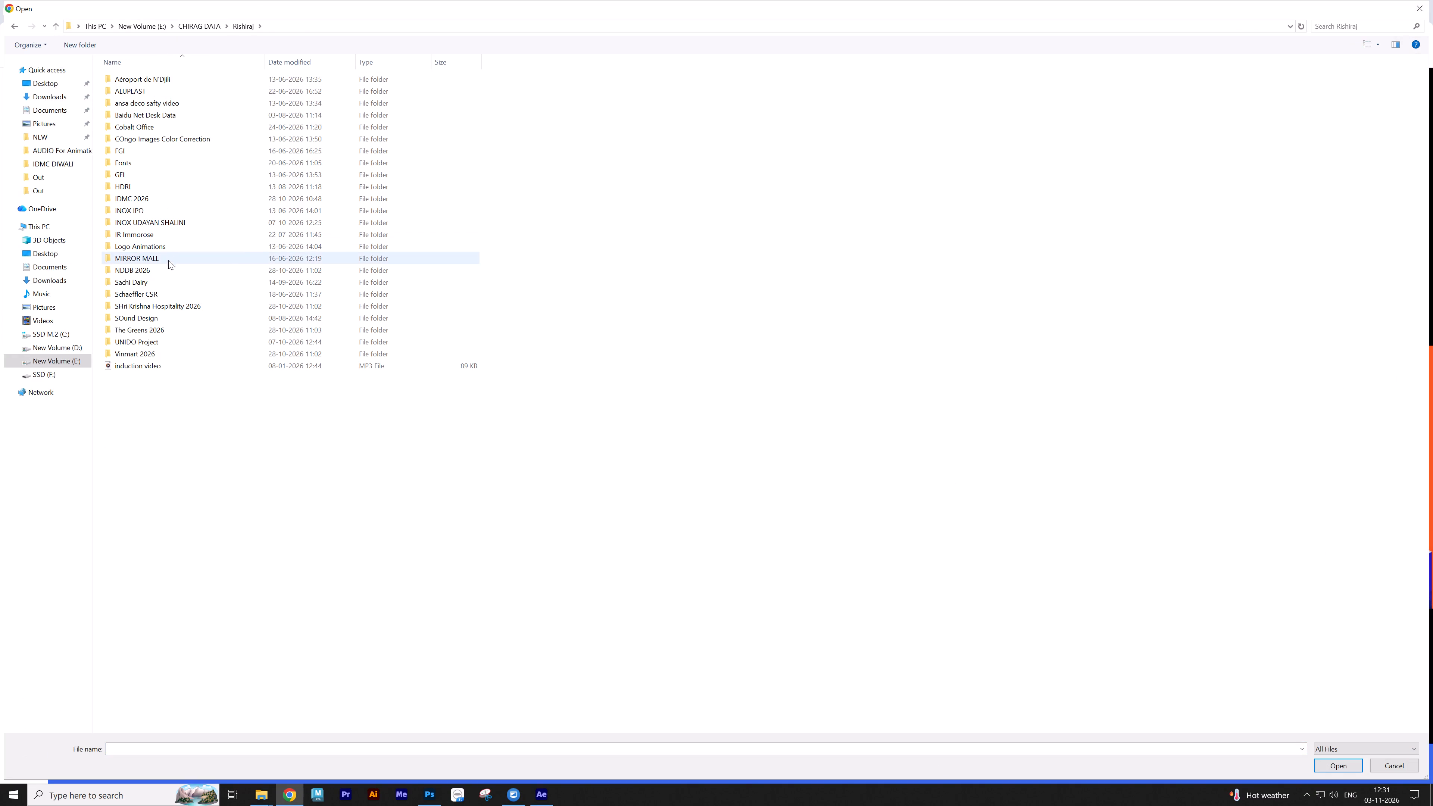
double_click(167, 267)
double_click(165, 77)
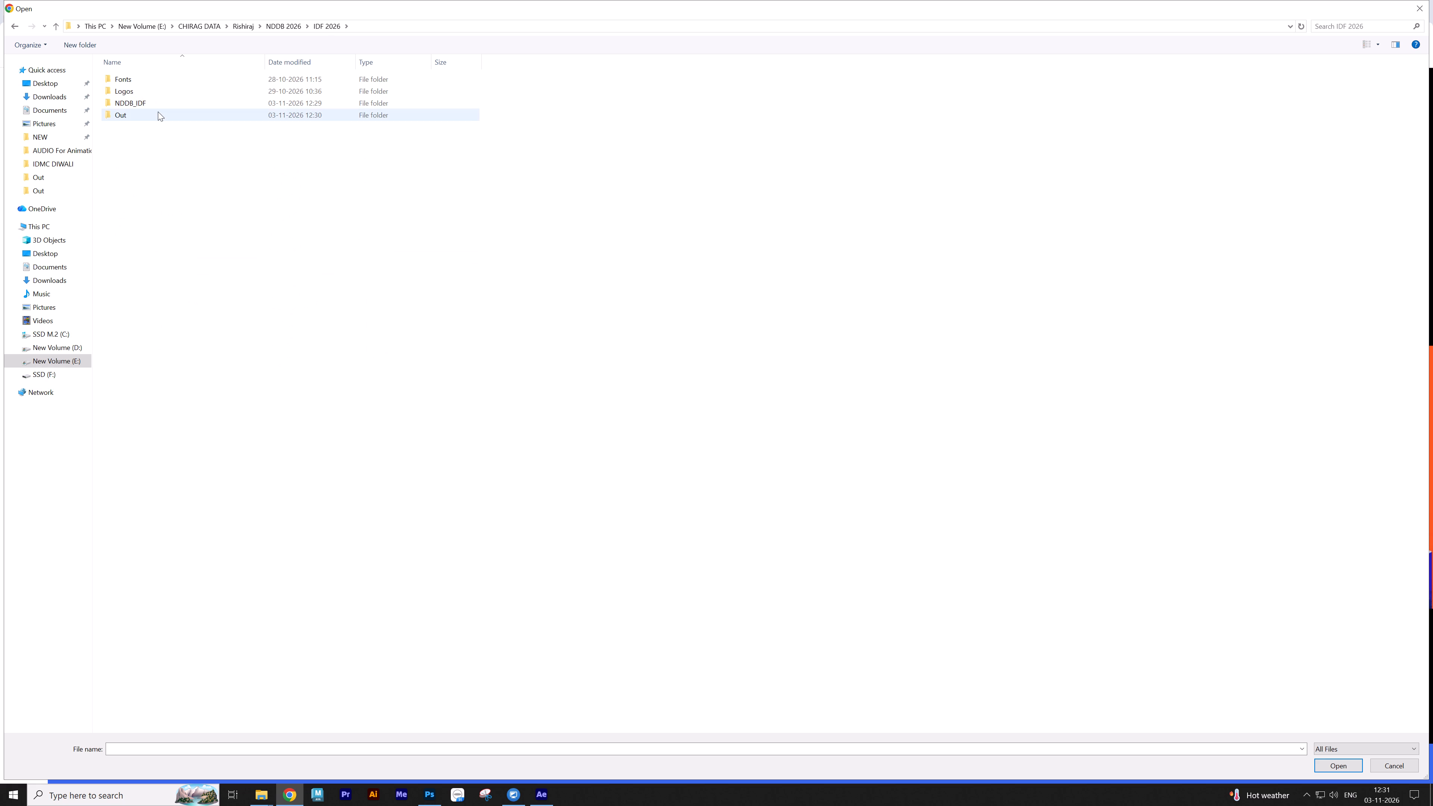
double_click(158, 112)
left_click(183, 192)
double_click(257, 92)
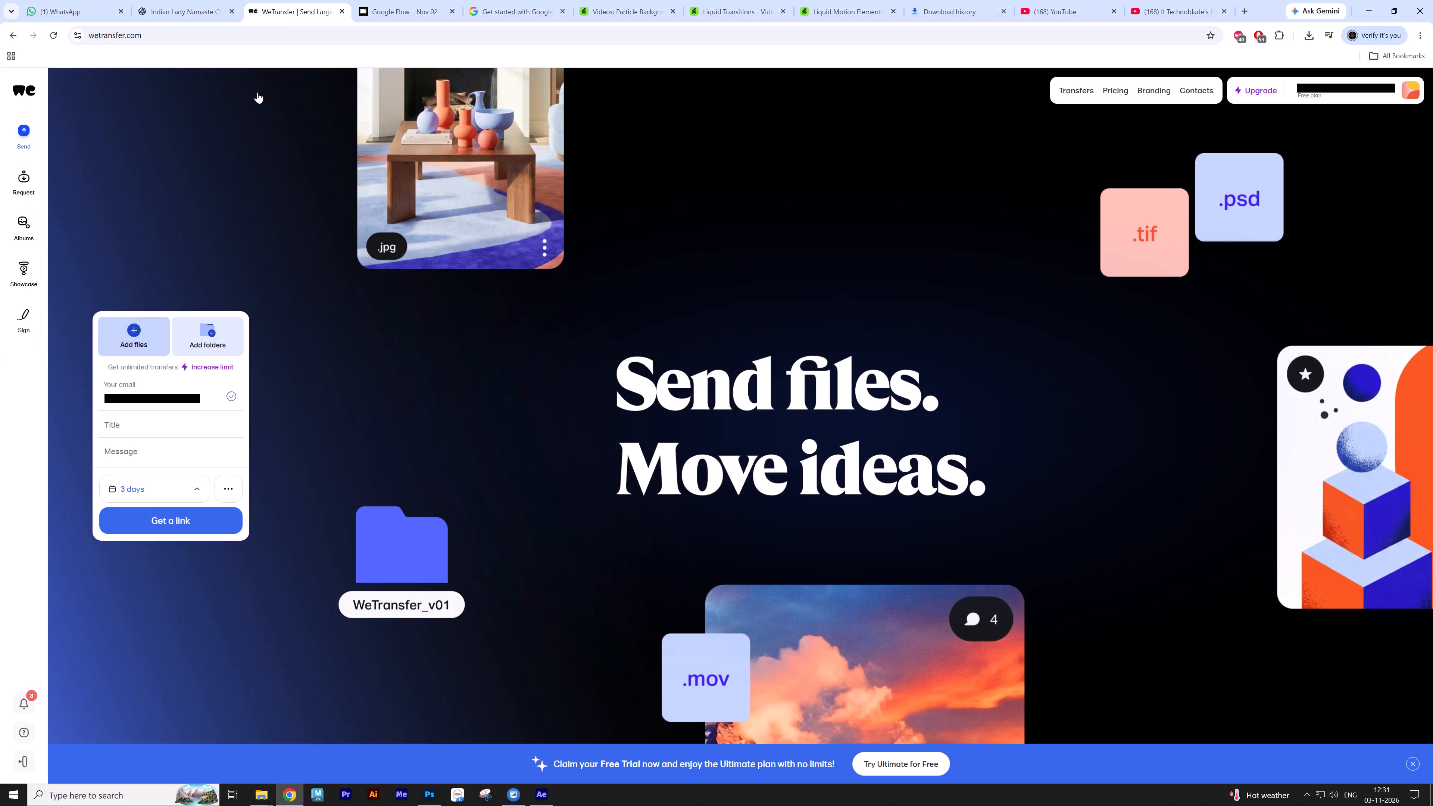
Start the WeTransfer upload of the added file as a shareable link.
left_click(160, 516)
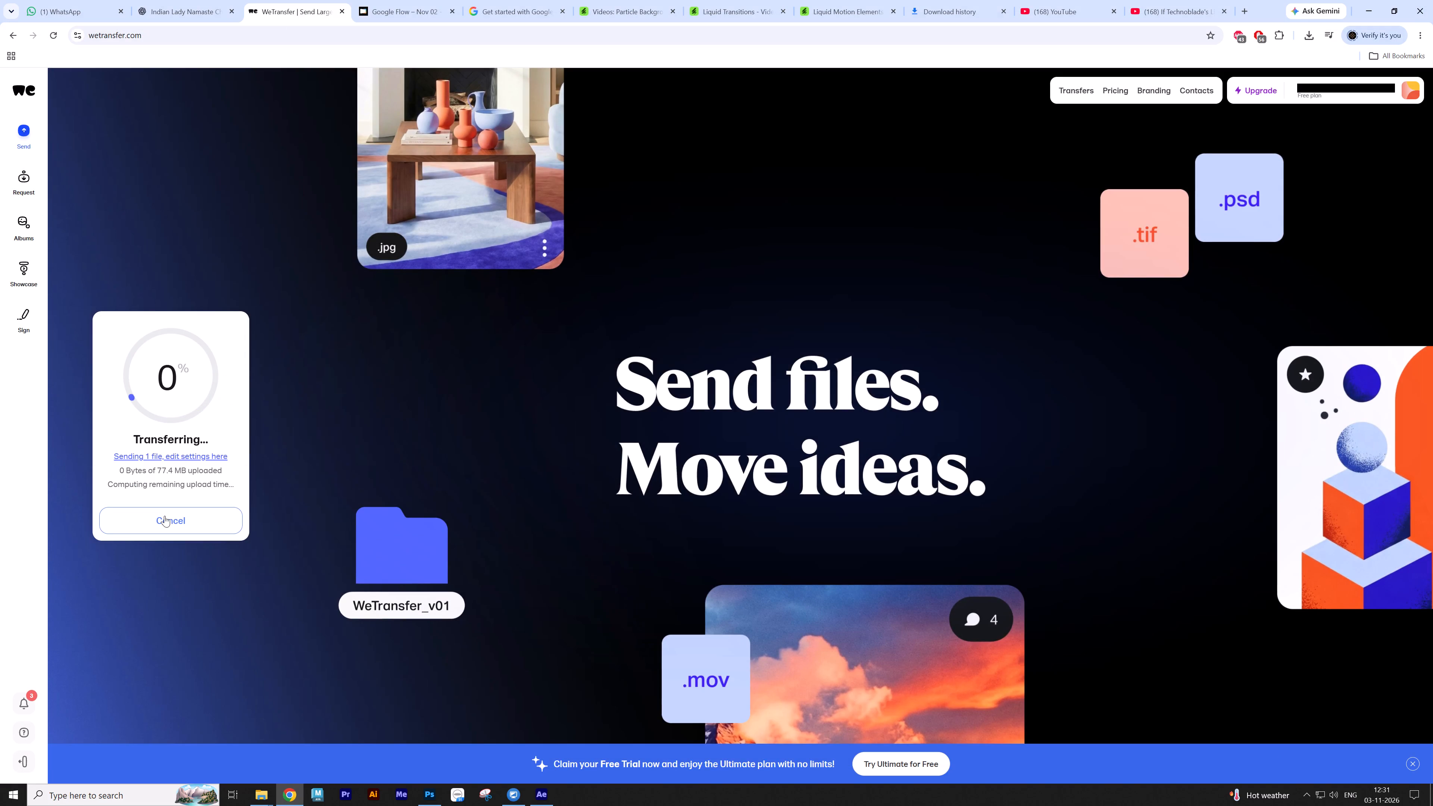
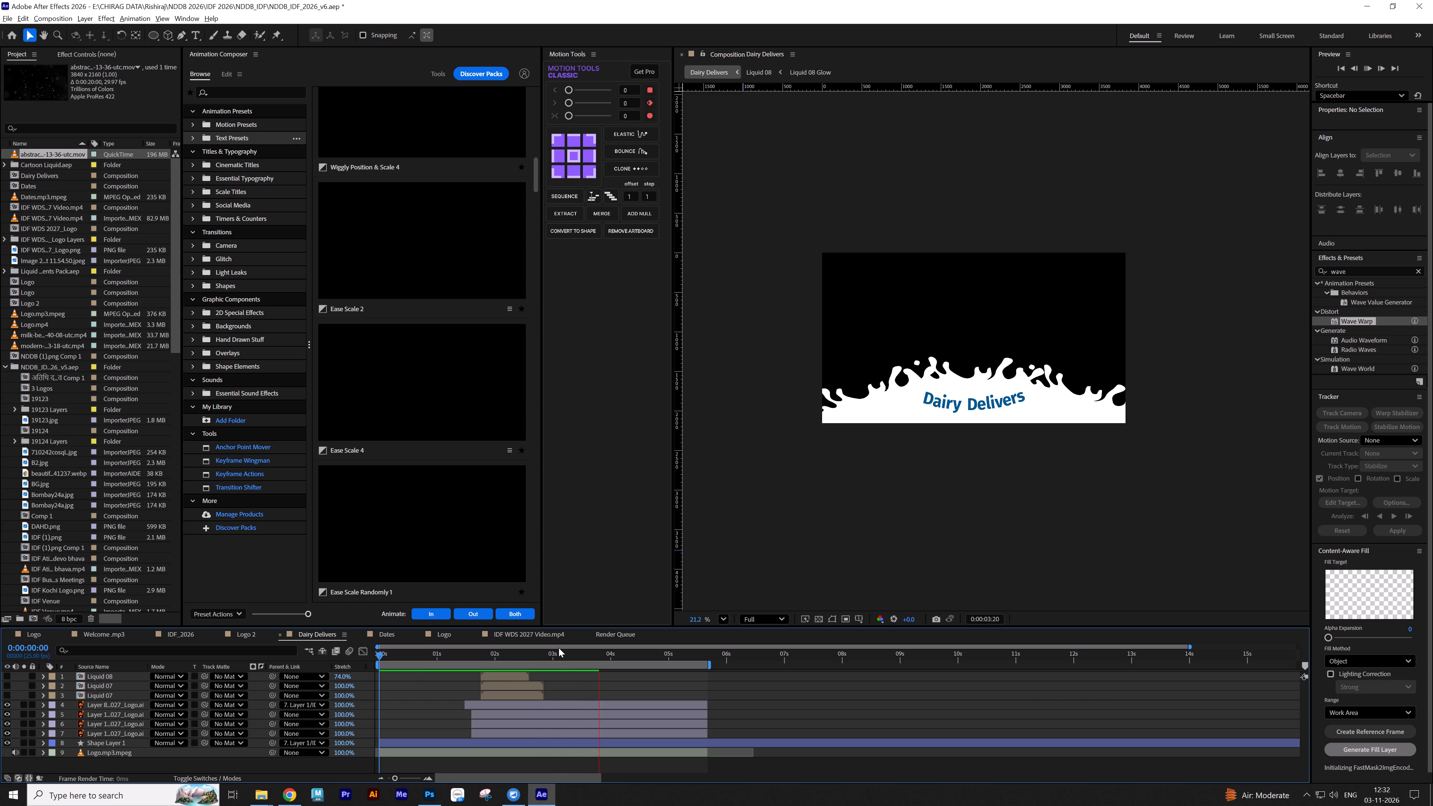
Queue the Dairy Delivers composition for rendering with the RGBA output module, replacing the existing Dairy Delivers QuickTime movie in the Out folder.
key("space")
key("ctrl+m")
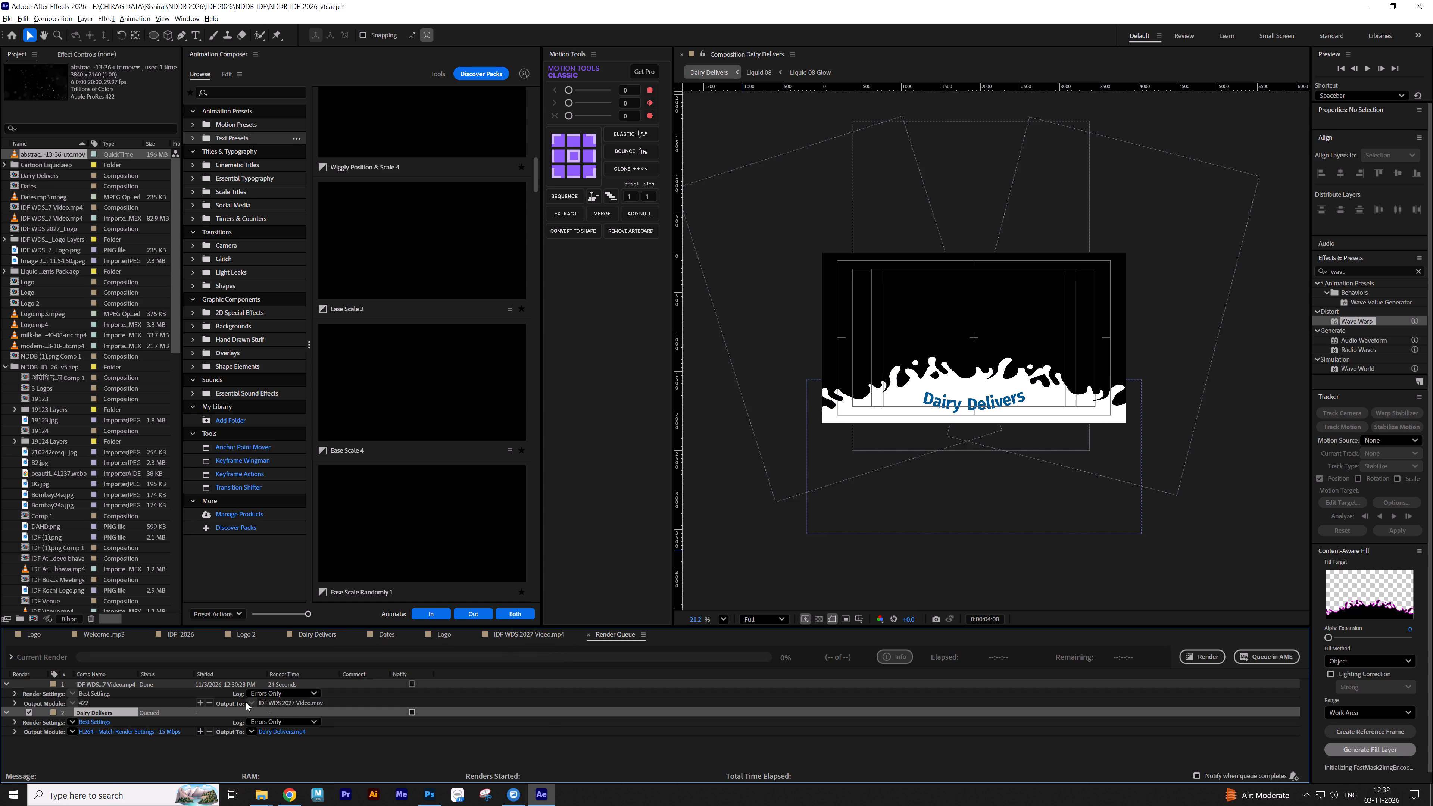
left_click(77, 729)
left_click(121, 689)
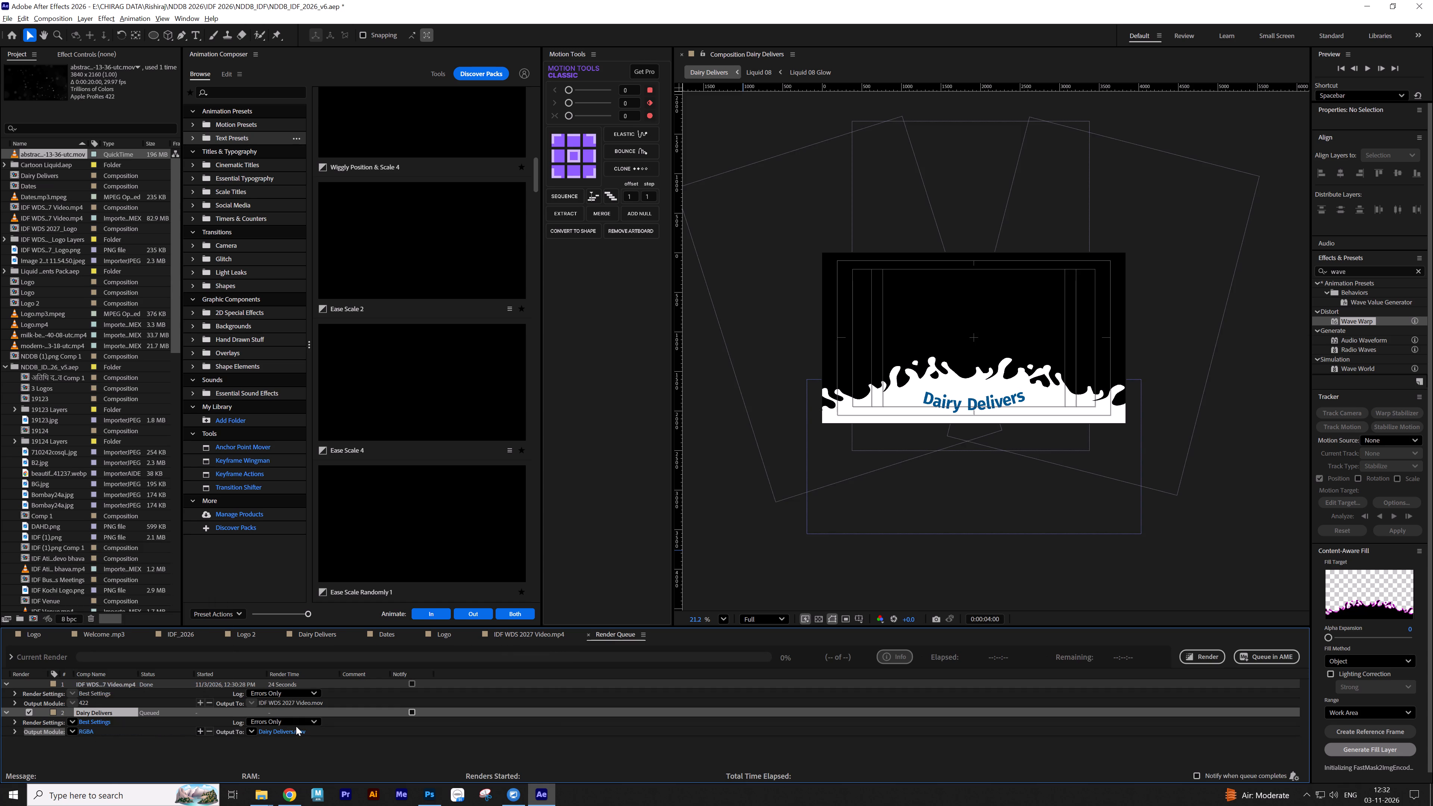
left_click(297, 728)
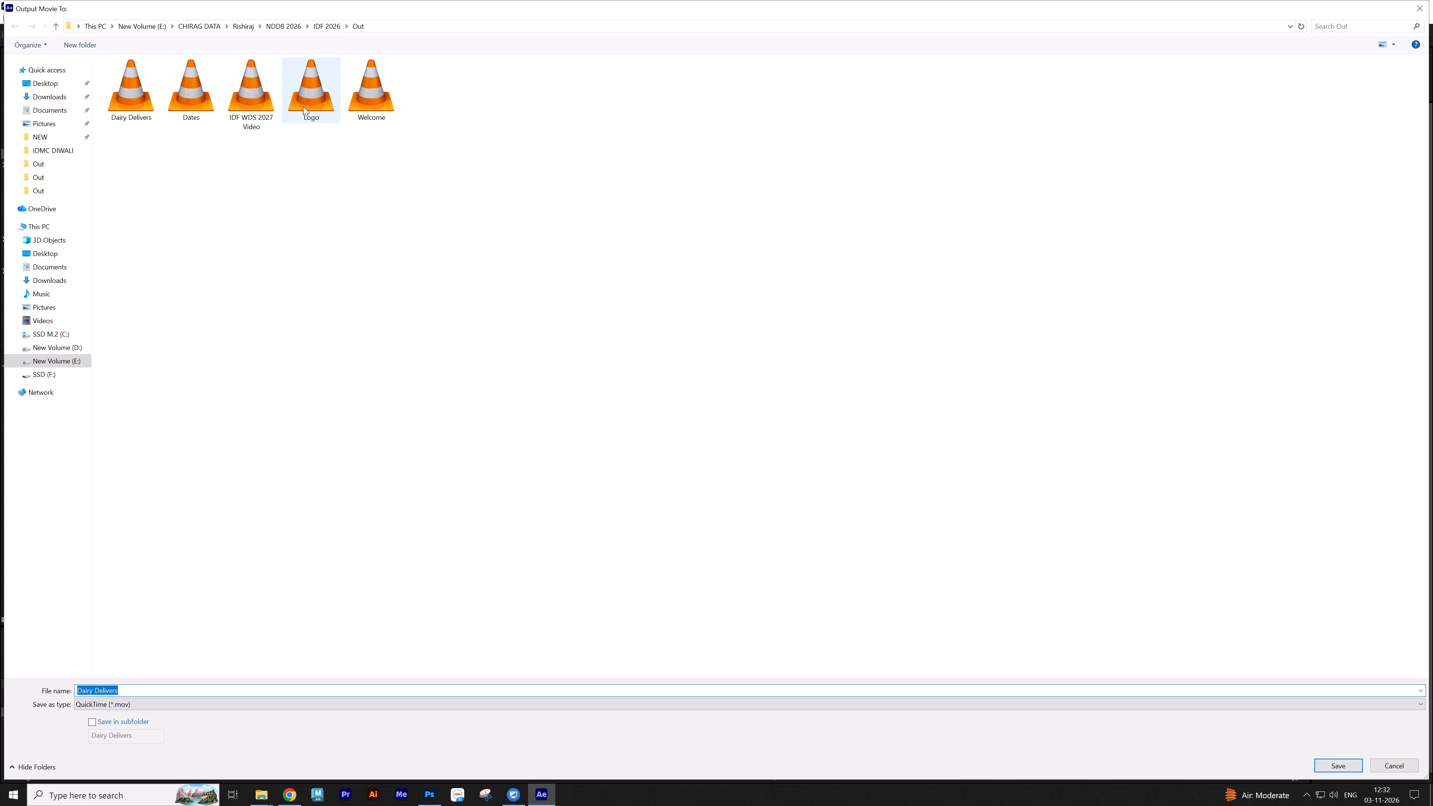
double_click(134, 97)
left_click(769, 443)
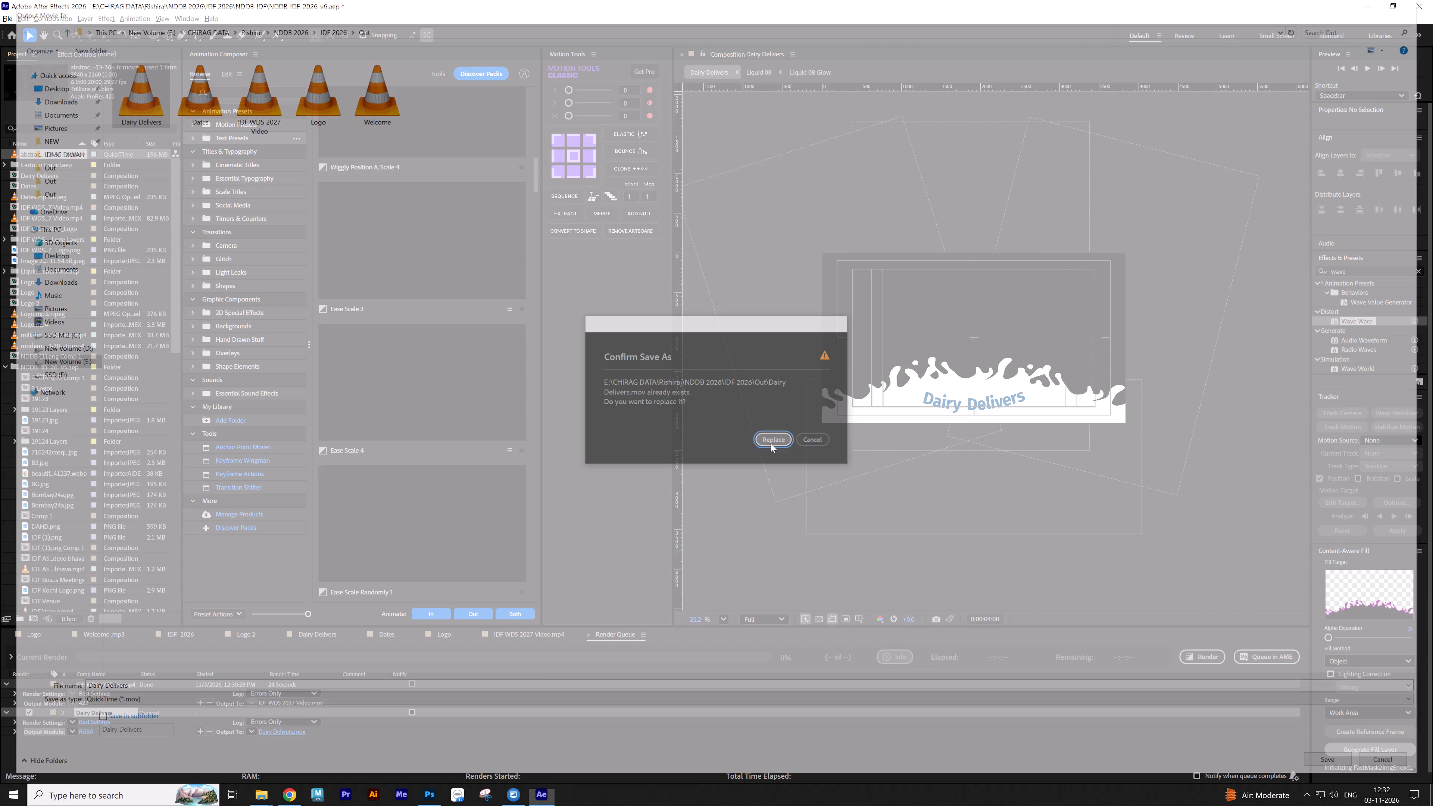
Render the queued Dairy Delivers composition over the existing movie file.
left_click(1211, 656)
left_click(787, 437)
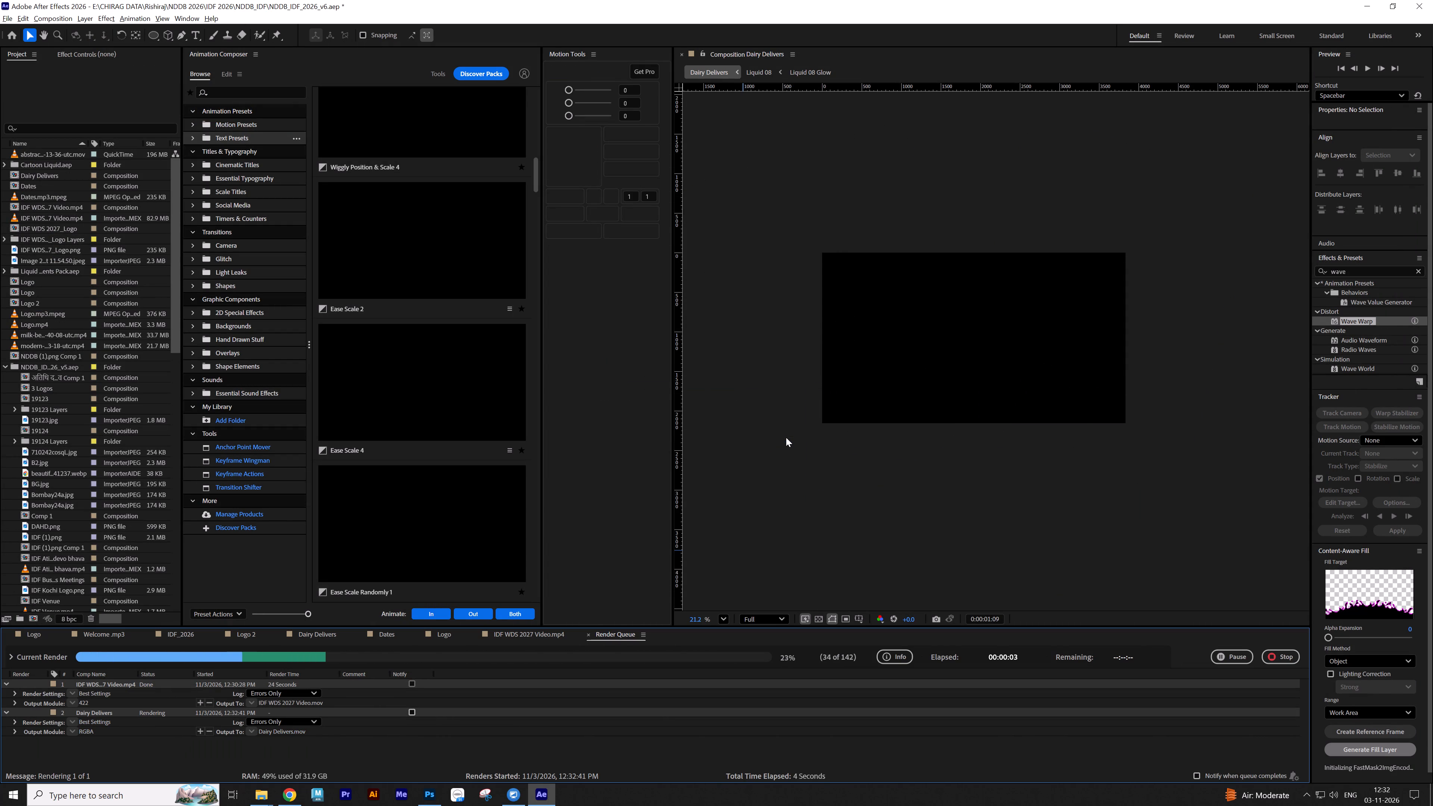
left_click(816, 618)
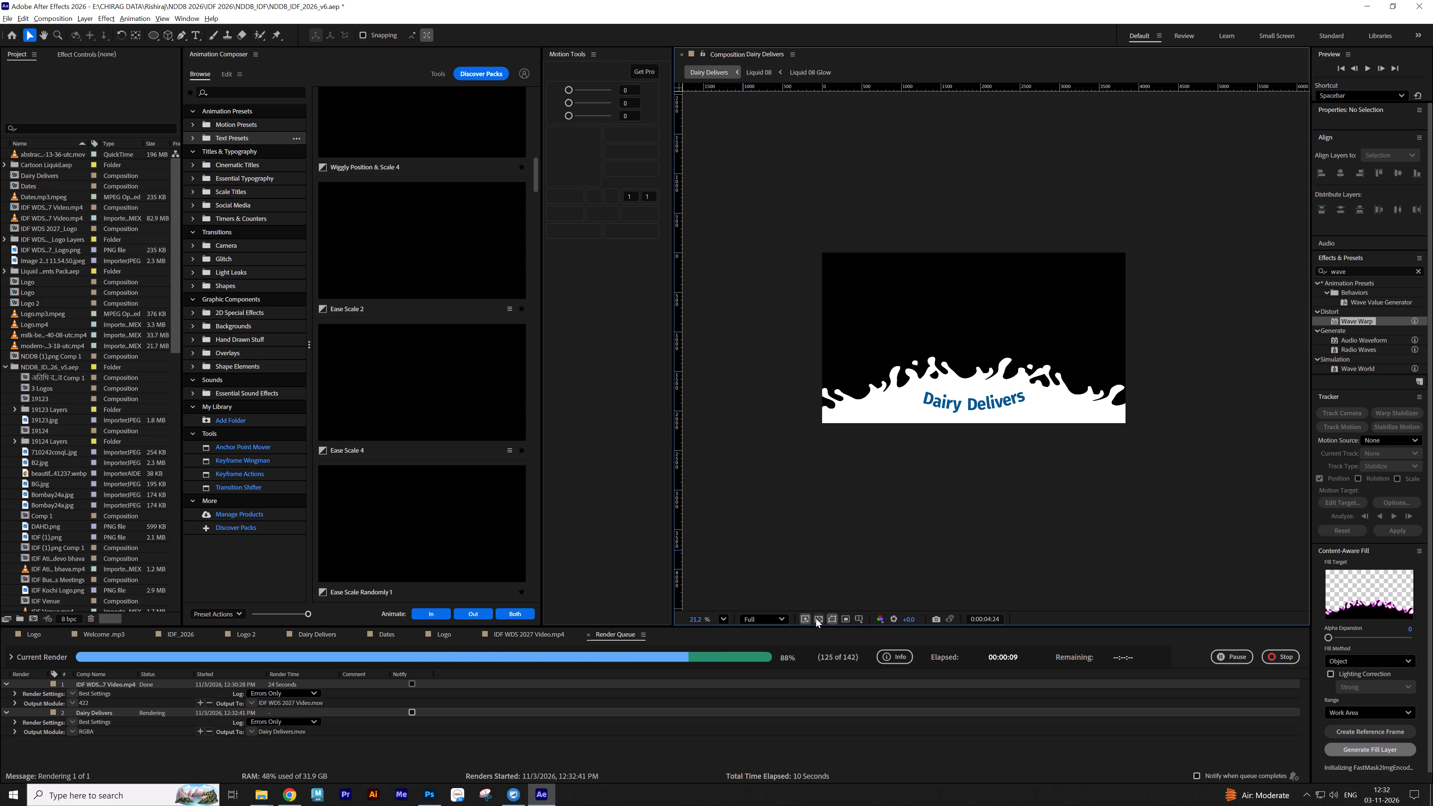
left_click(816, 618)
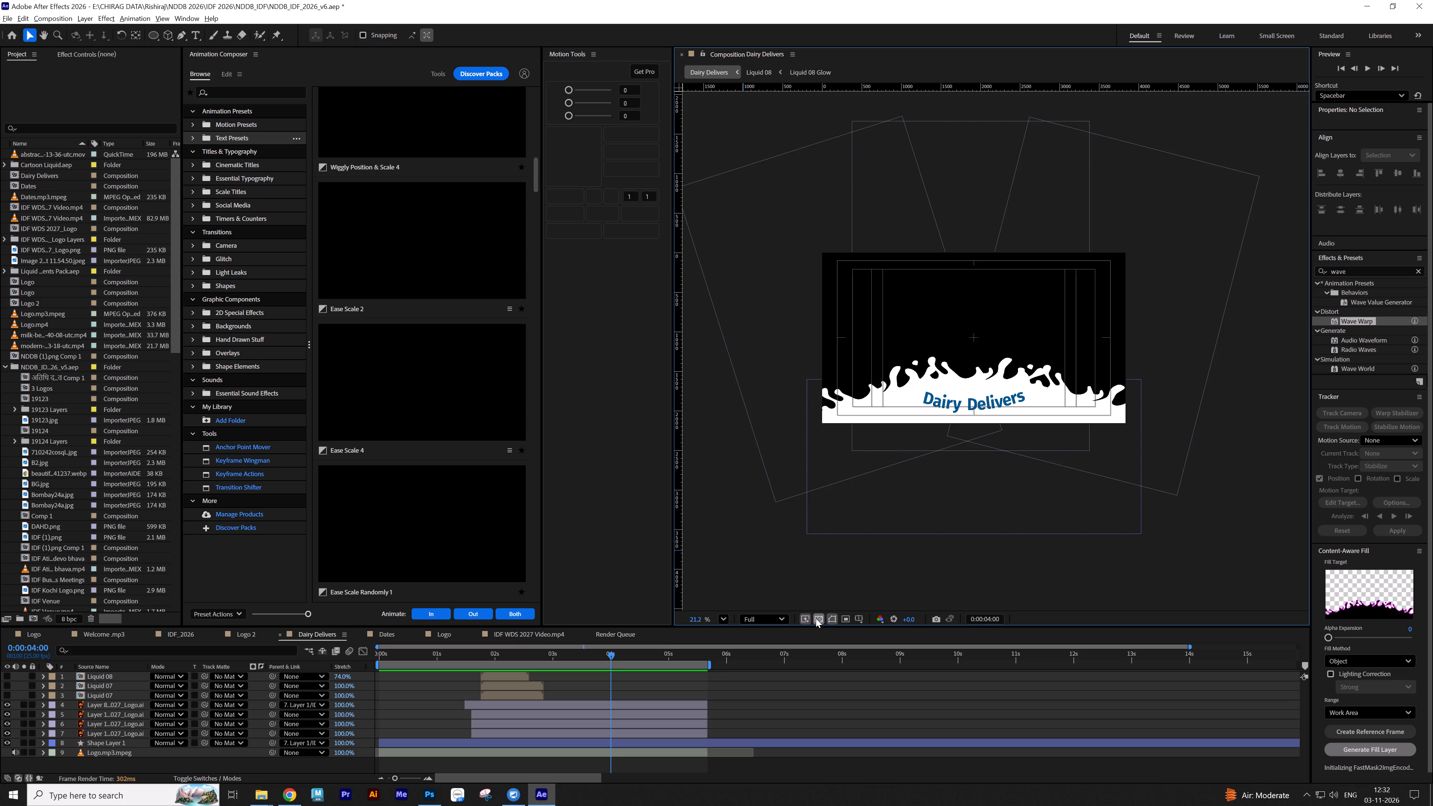